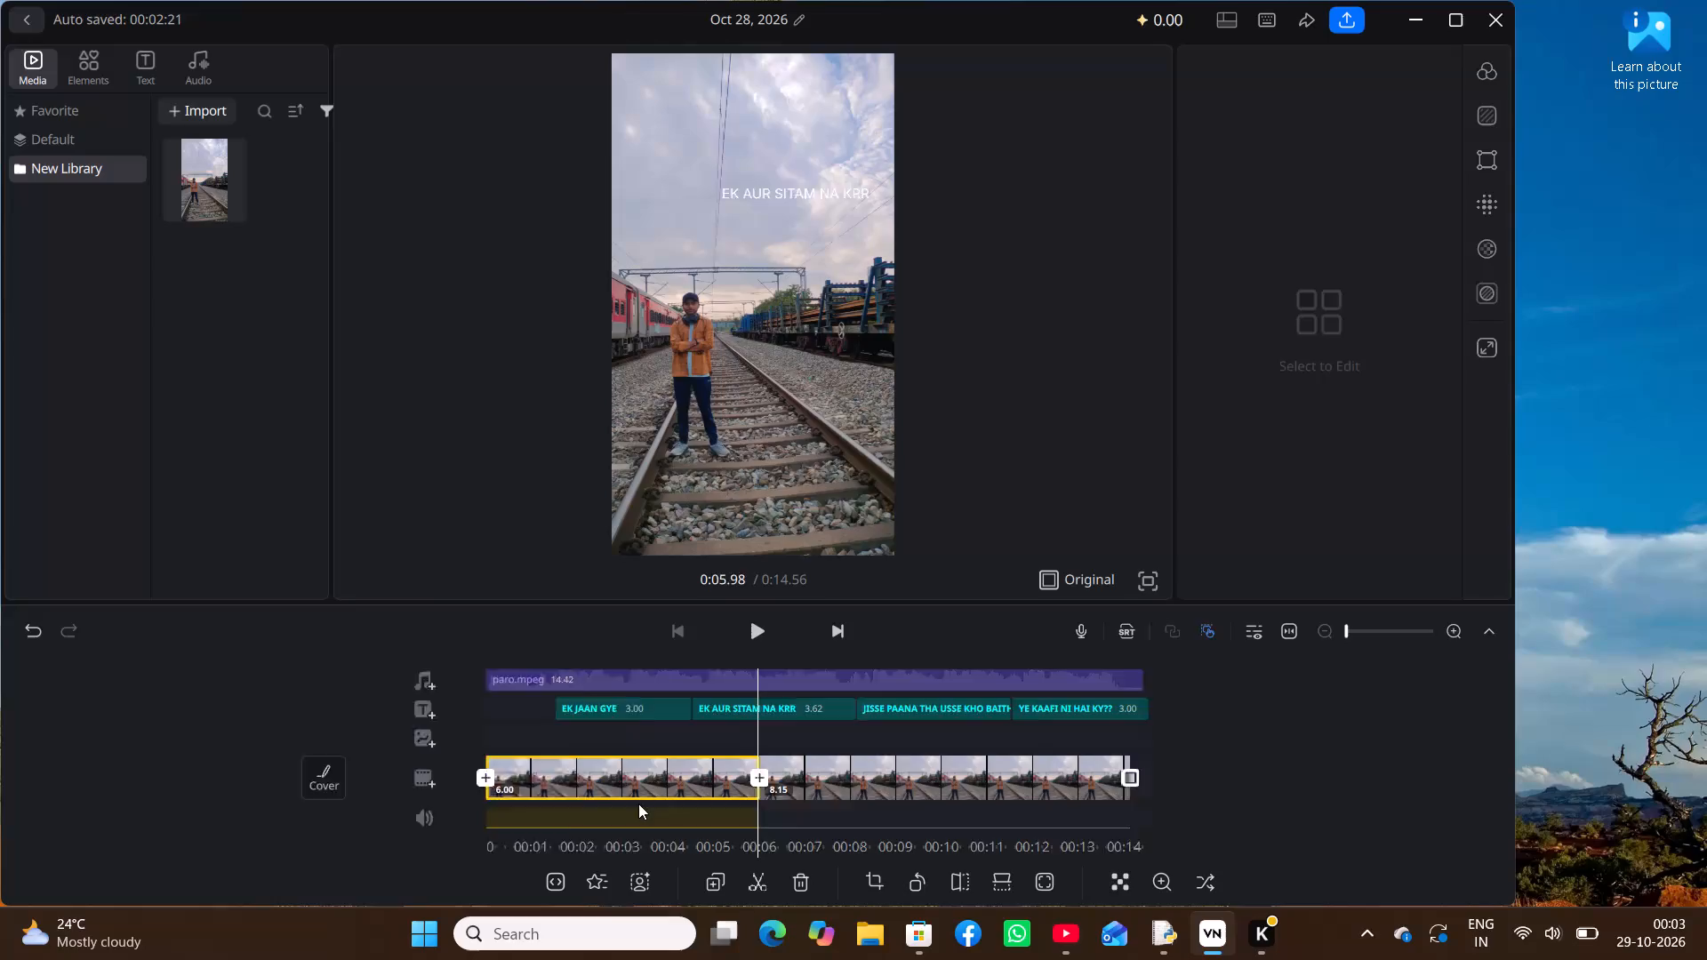
Split the "EK AUR SITAM NA KRR" caption in two at about 6.33 seconds.
scroll(638, 804, "right", 5)
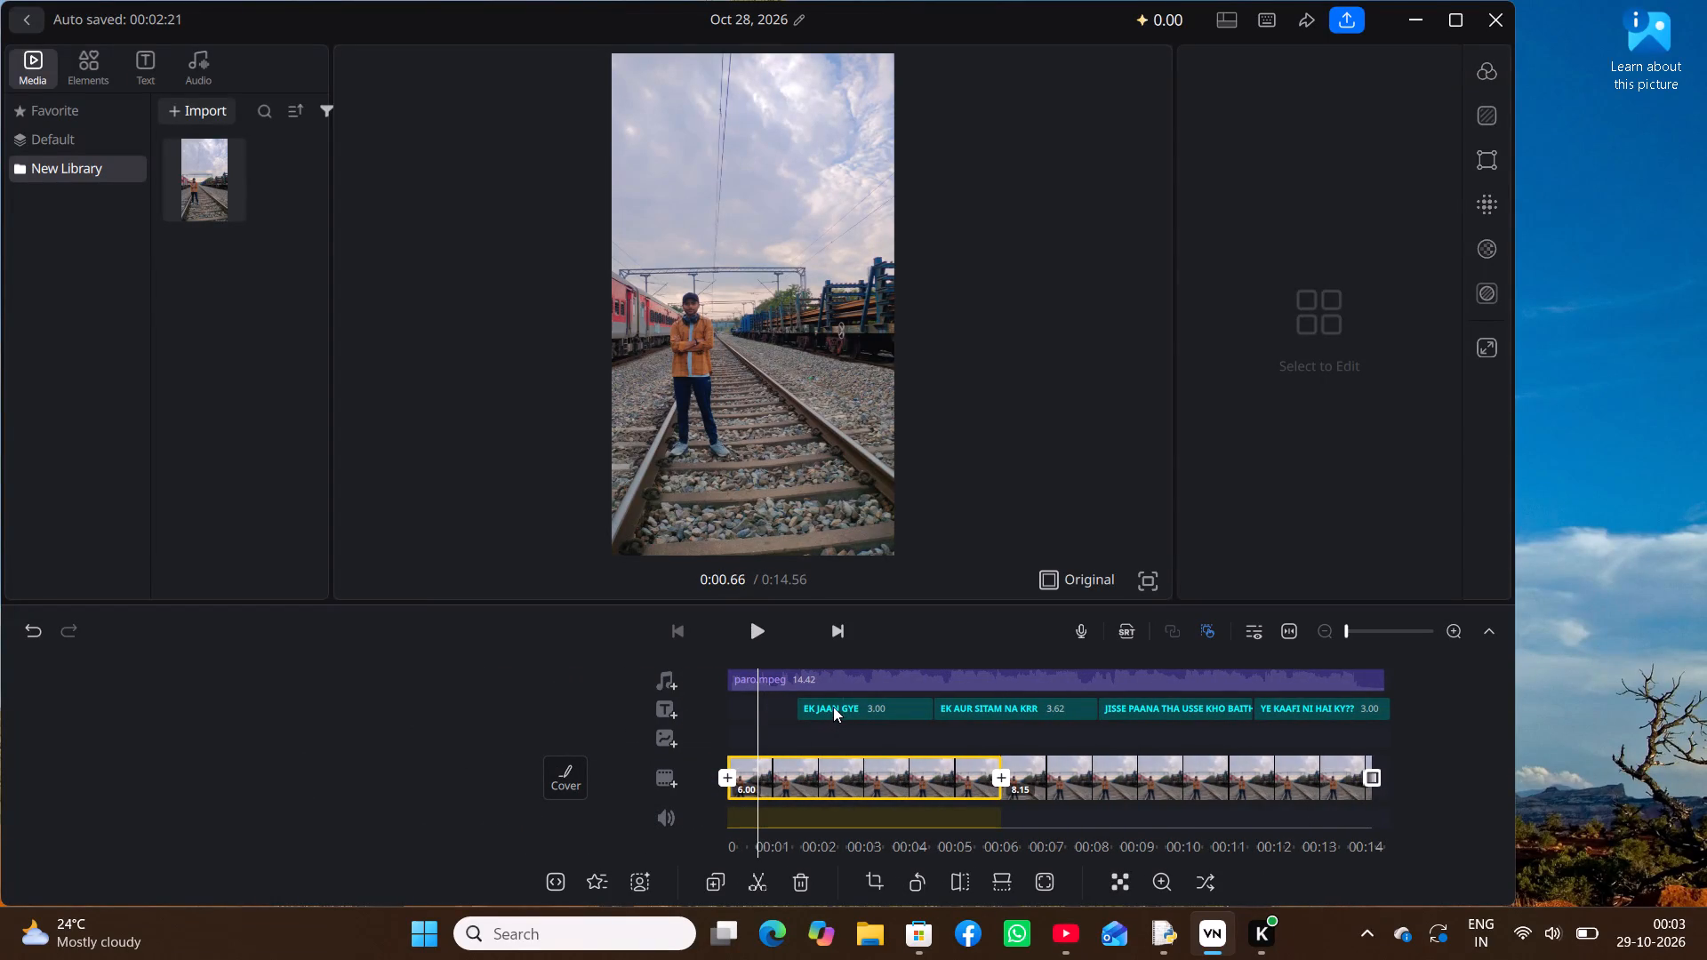
left_click(834, 706)
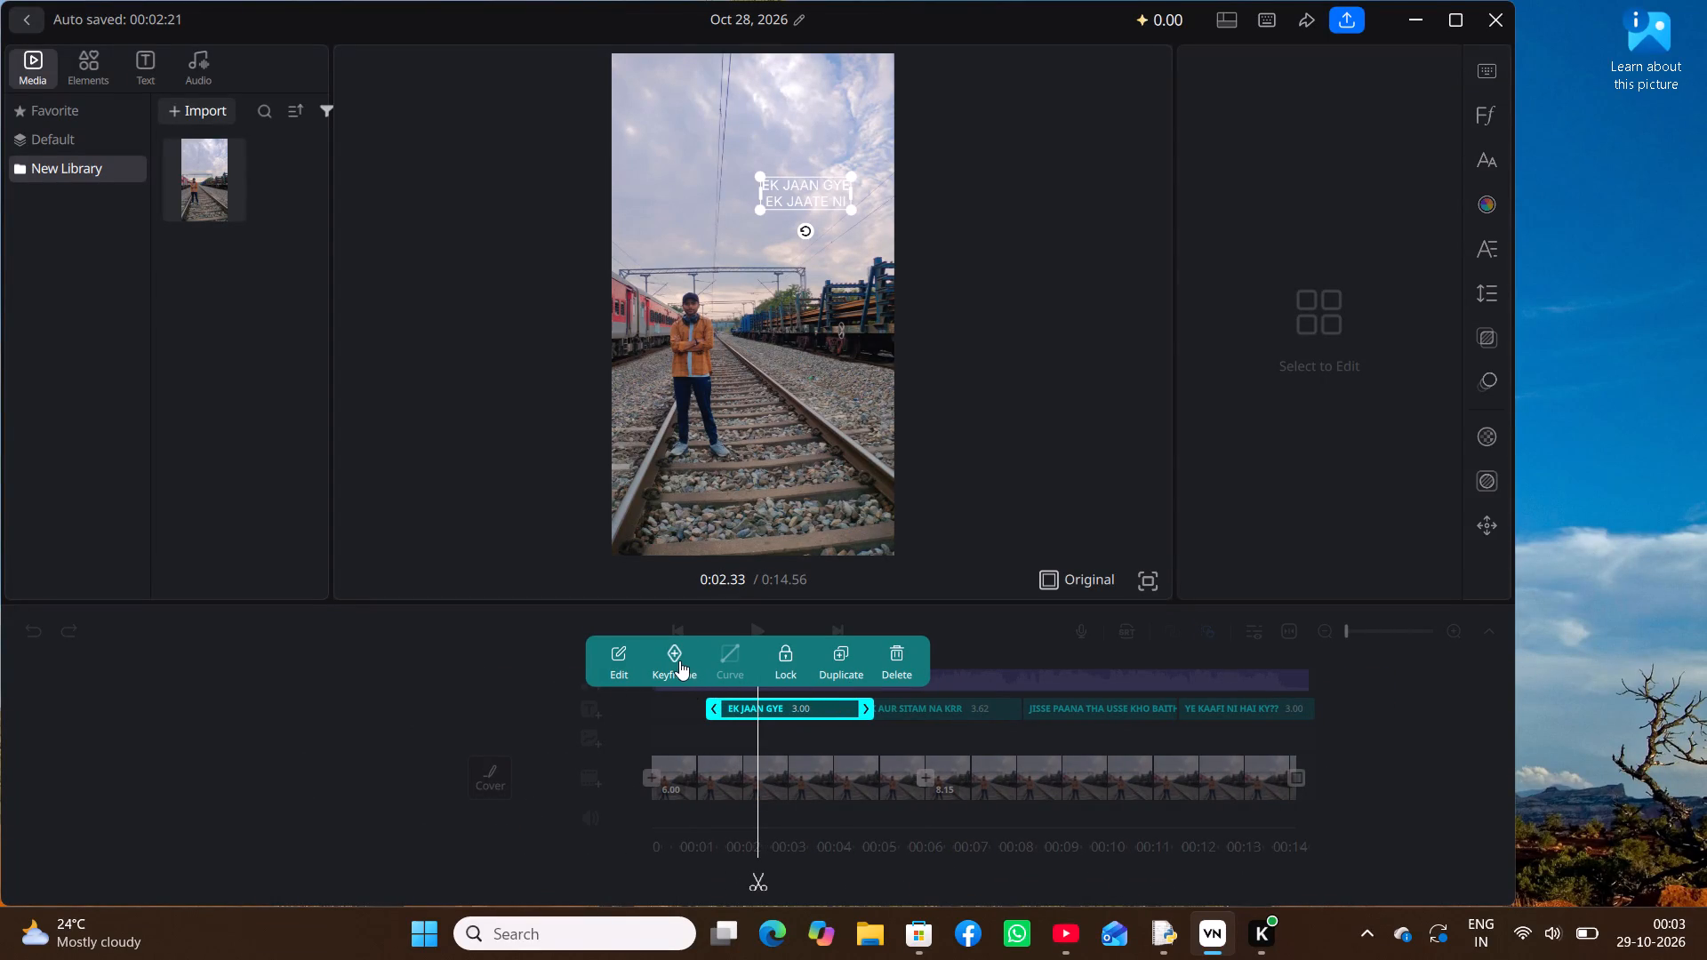
left_click(941, 705)
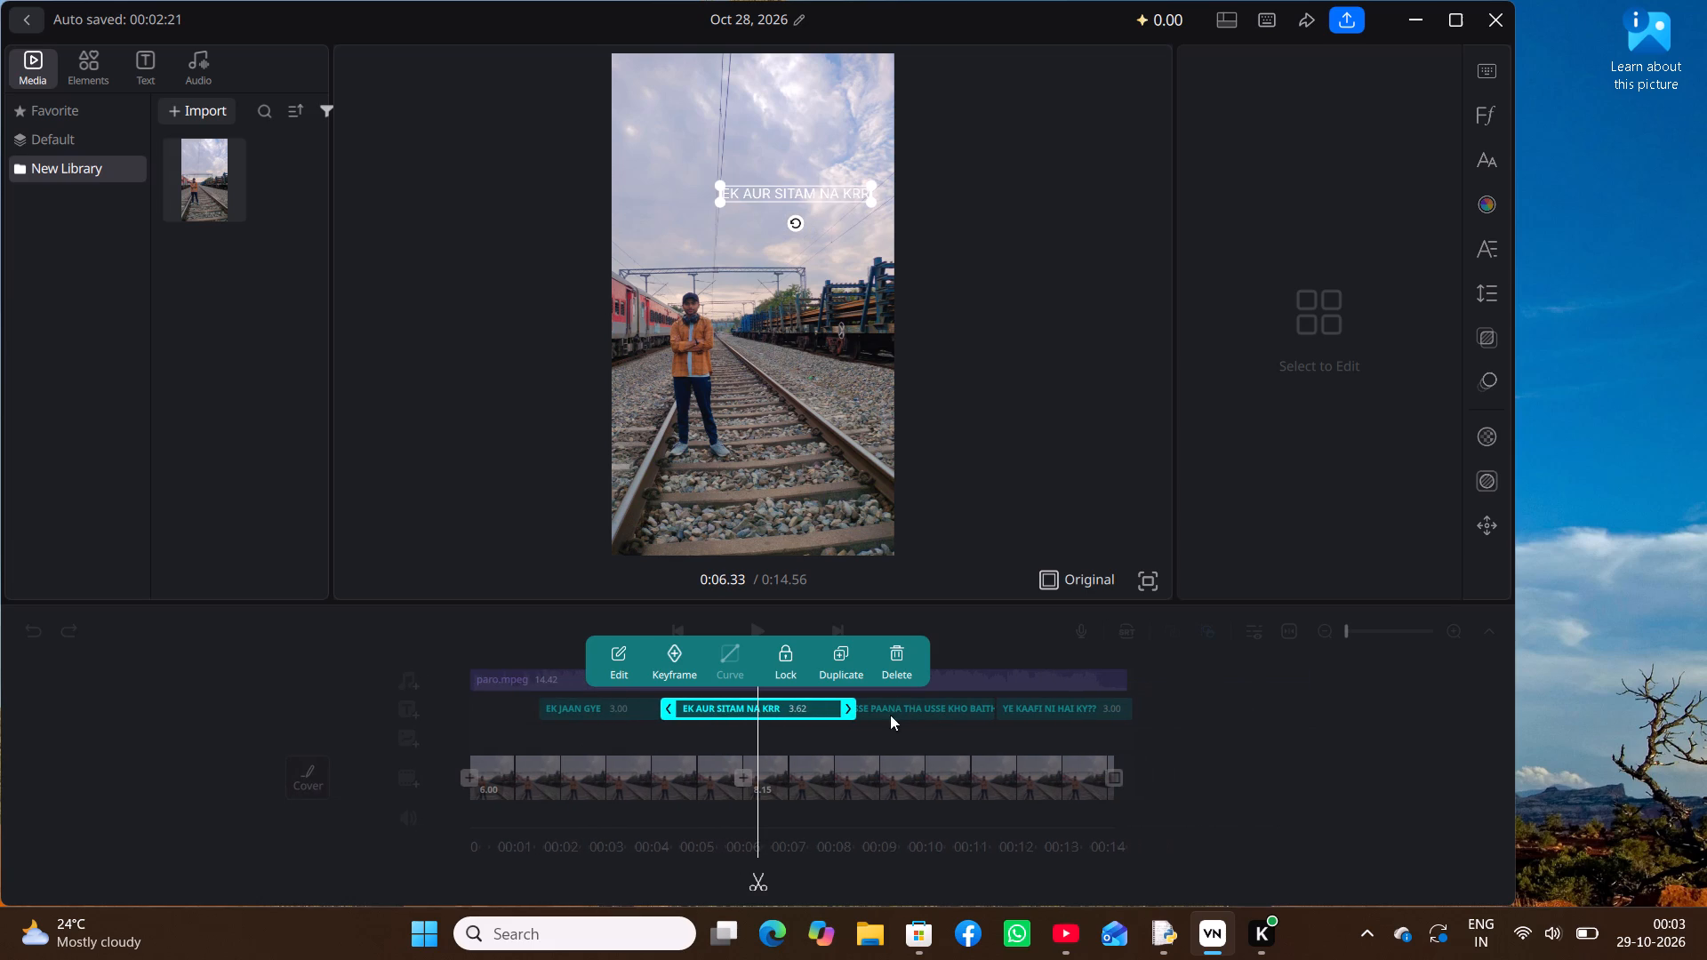
left_click(766, 896)
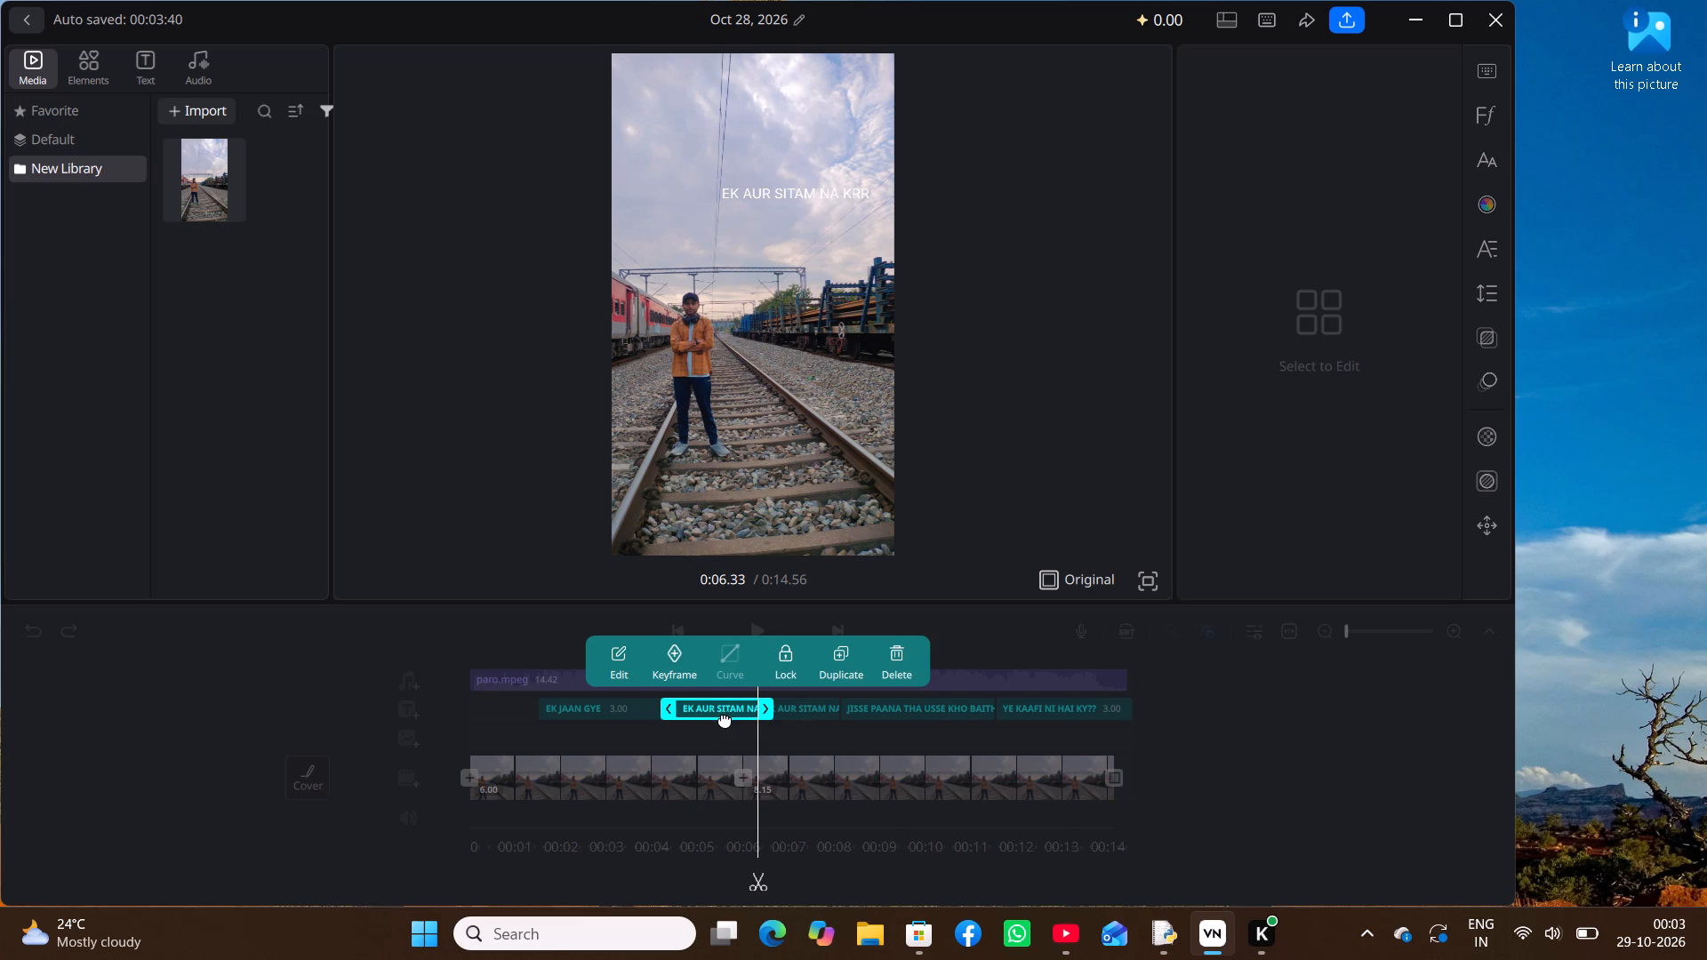
left_click(813, 709)
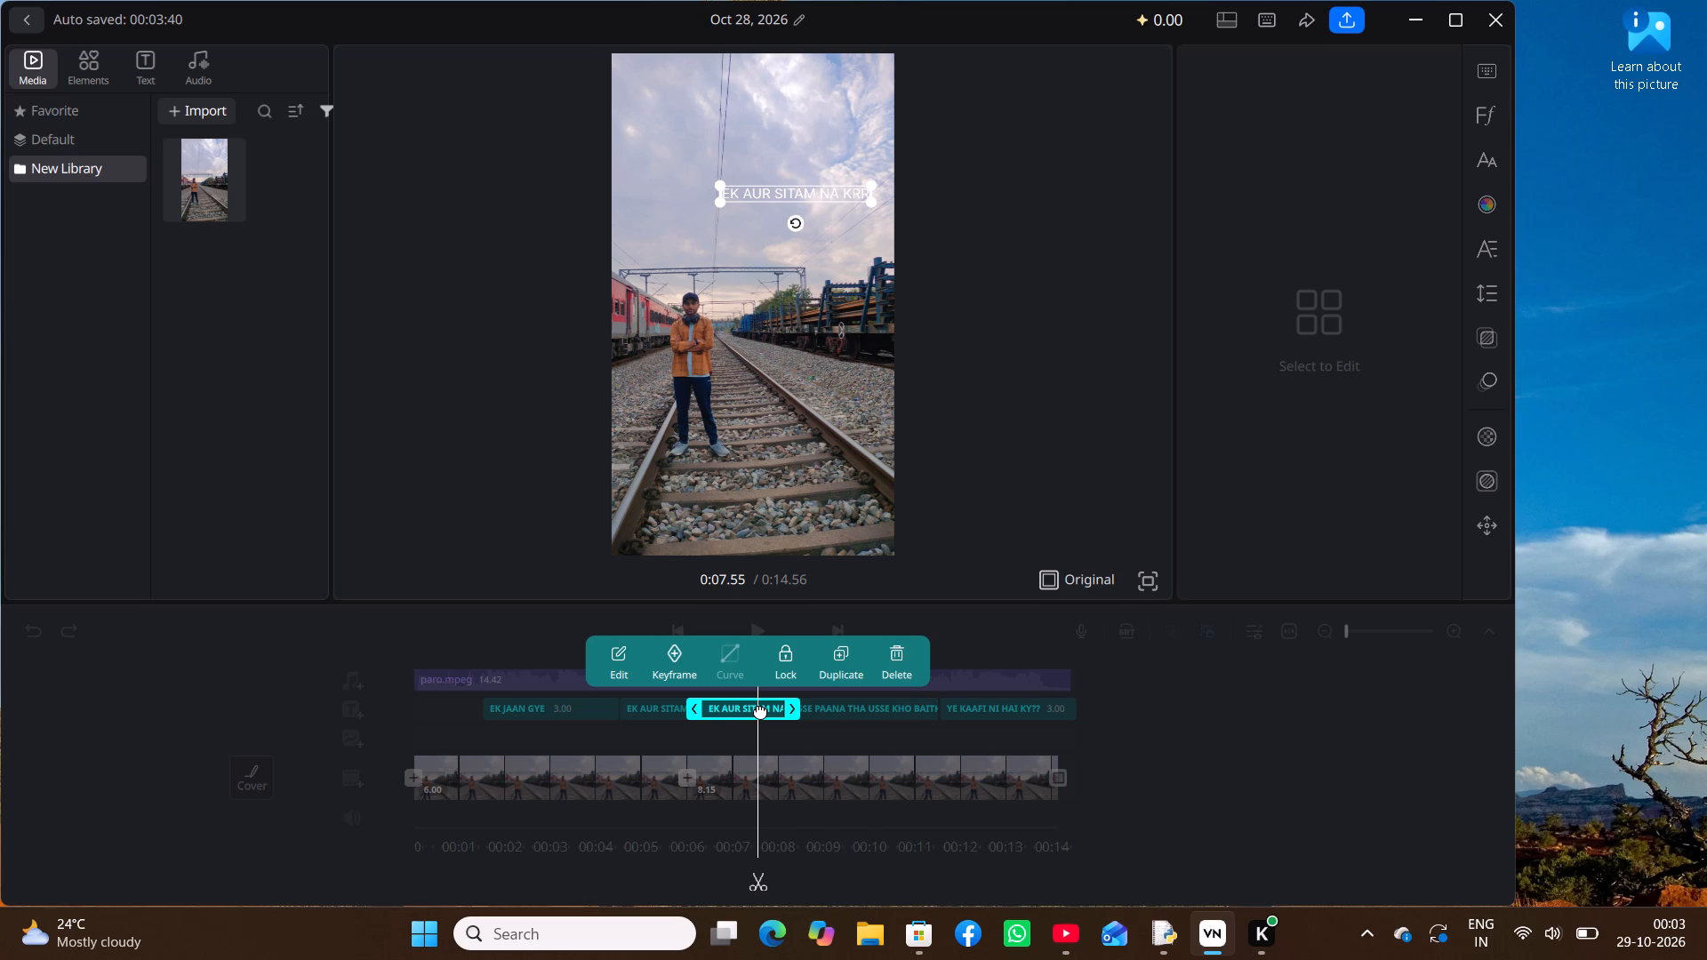
left_click(766, 511)
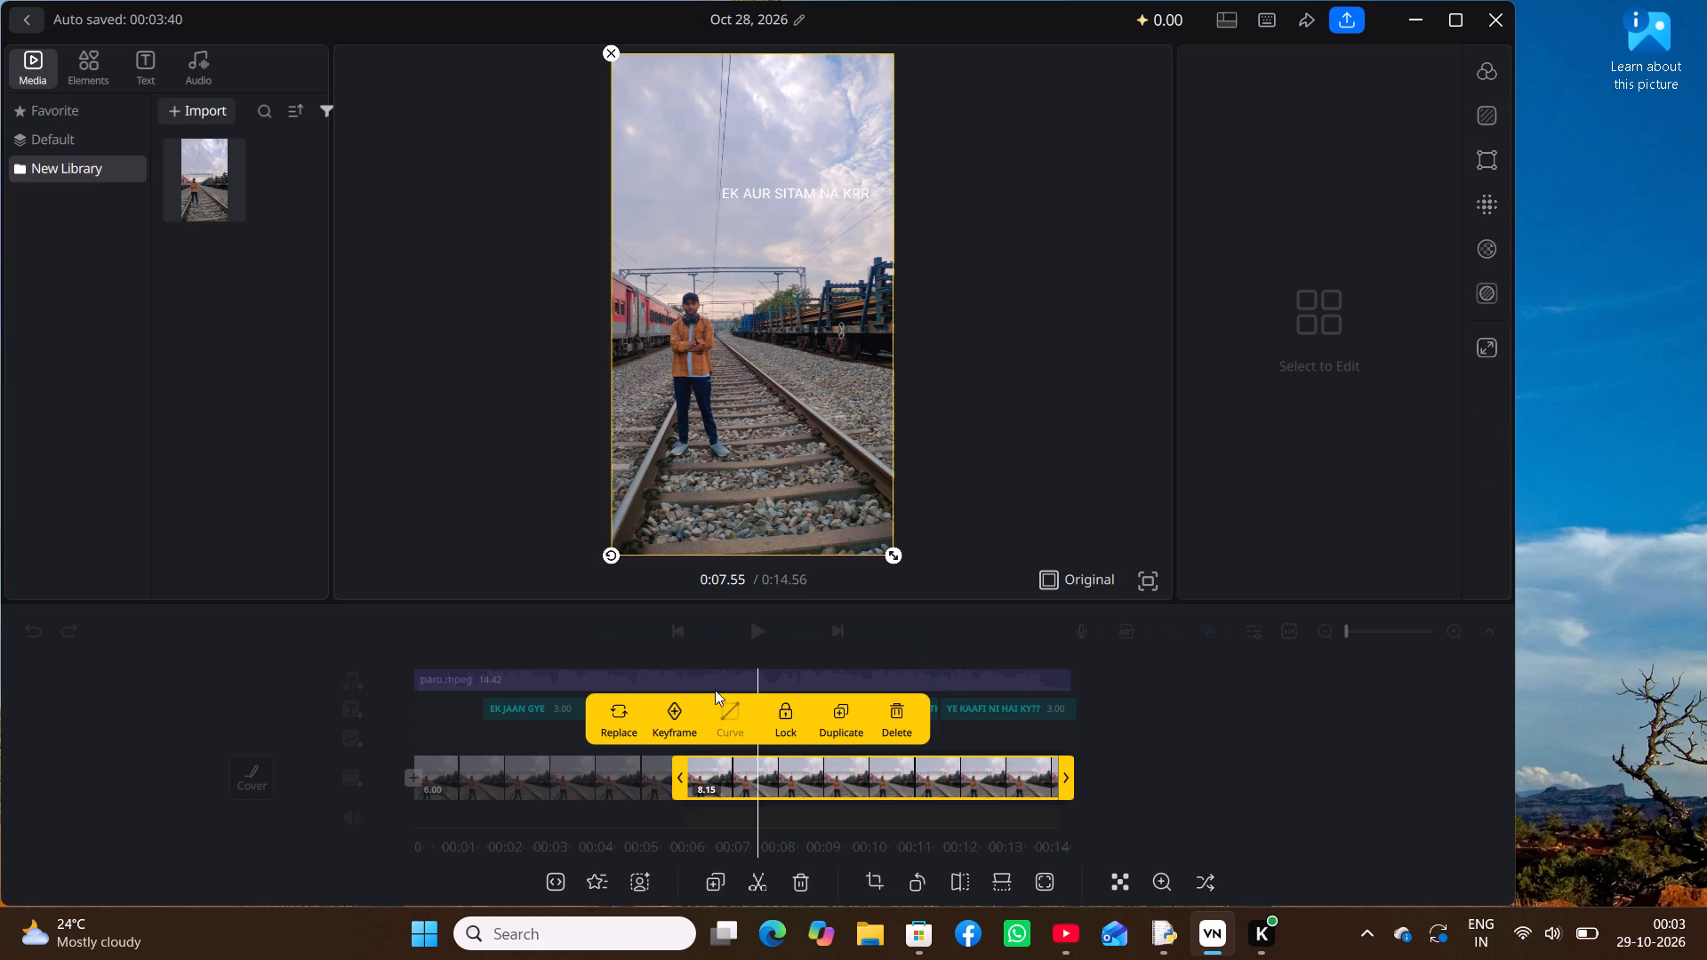
Play the video from near its start to check the caption timing against the music.
scroll(569, 800, "right", 14)
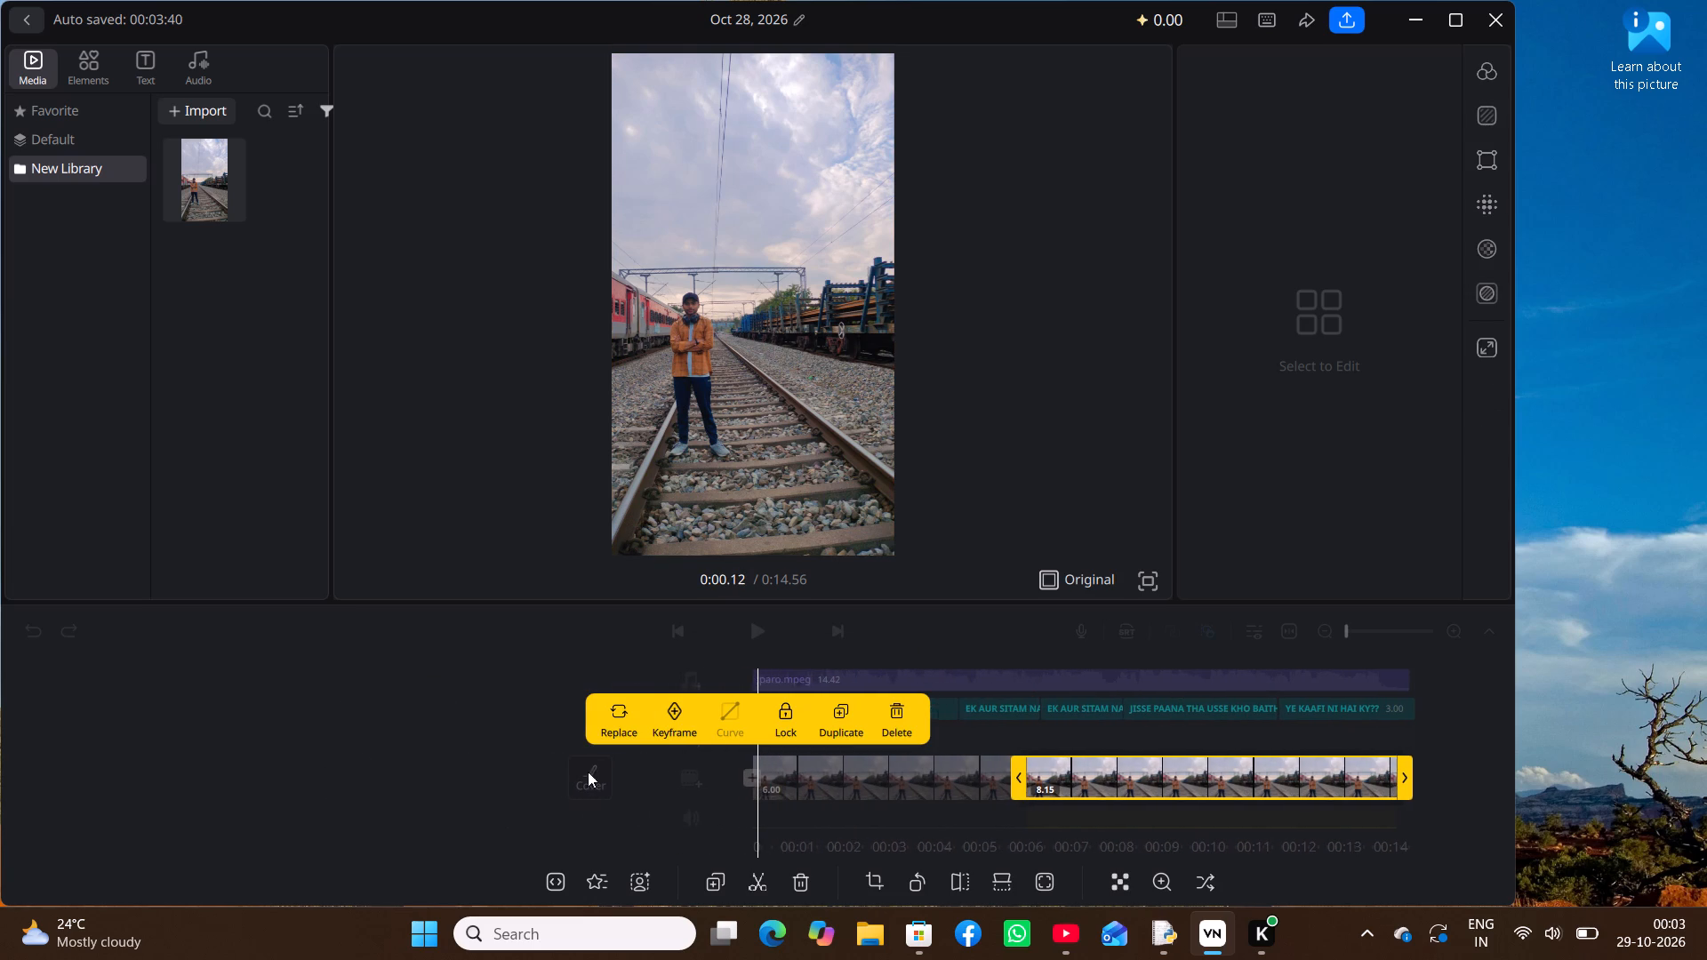
left_click(745, 628)
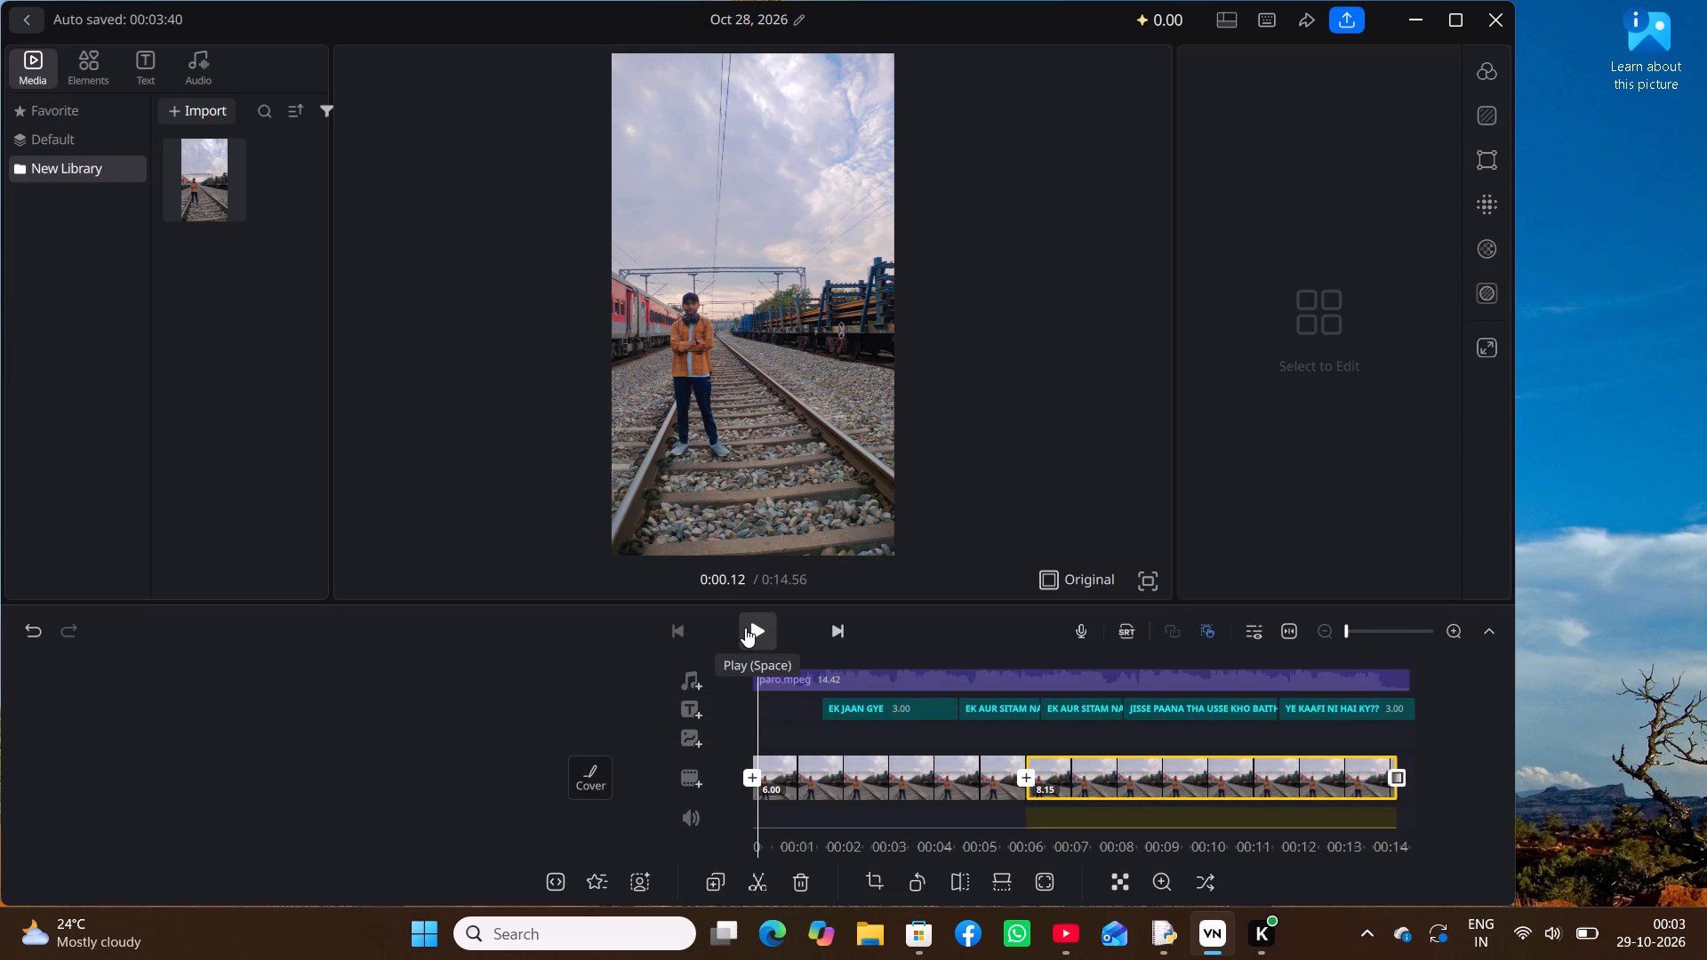
left_click(745, 628)
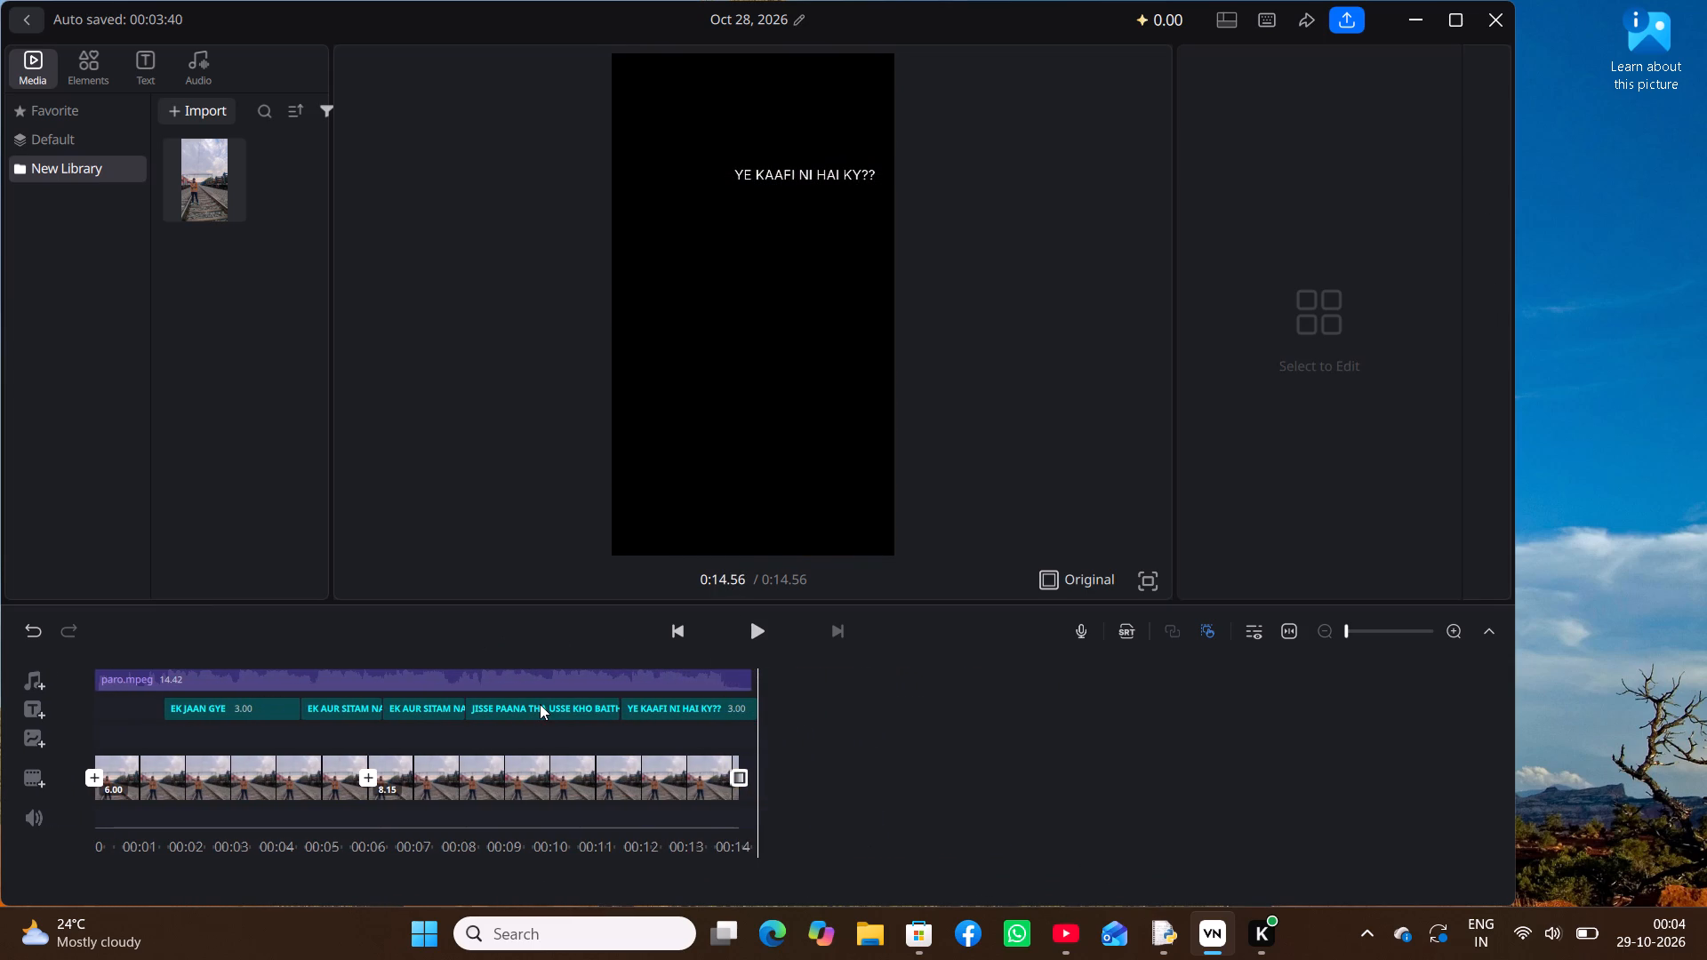
Split the "JISSE PAANA THA USSE KHO BAITHE" caption in two at about 9.94 seconds.
left_click(540, 704)
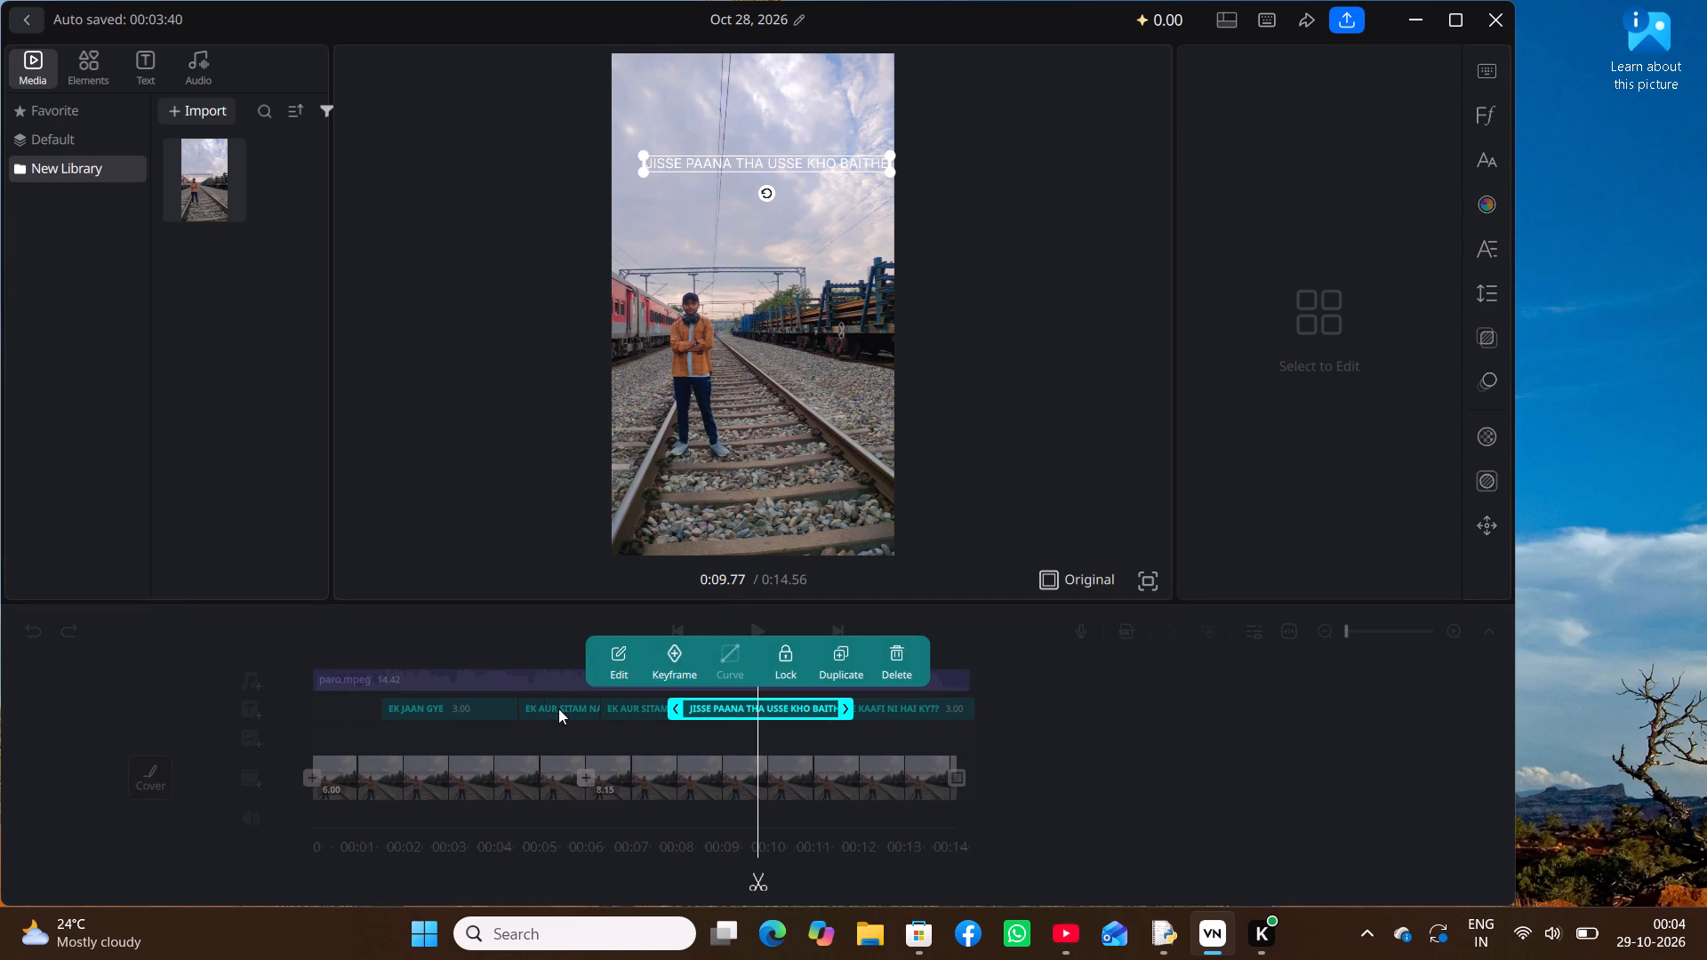
scroll(722, 732, "left", 3)
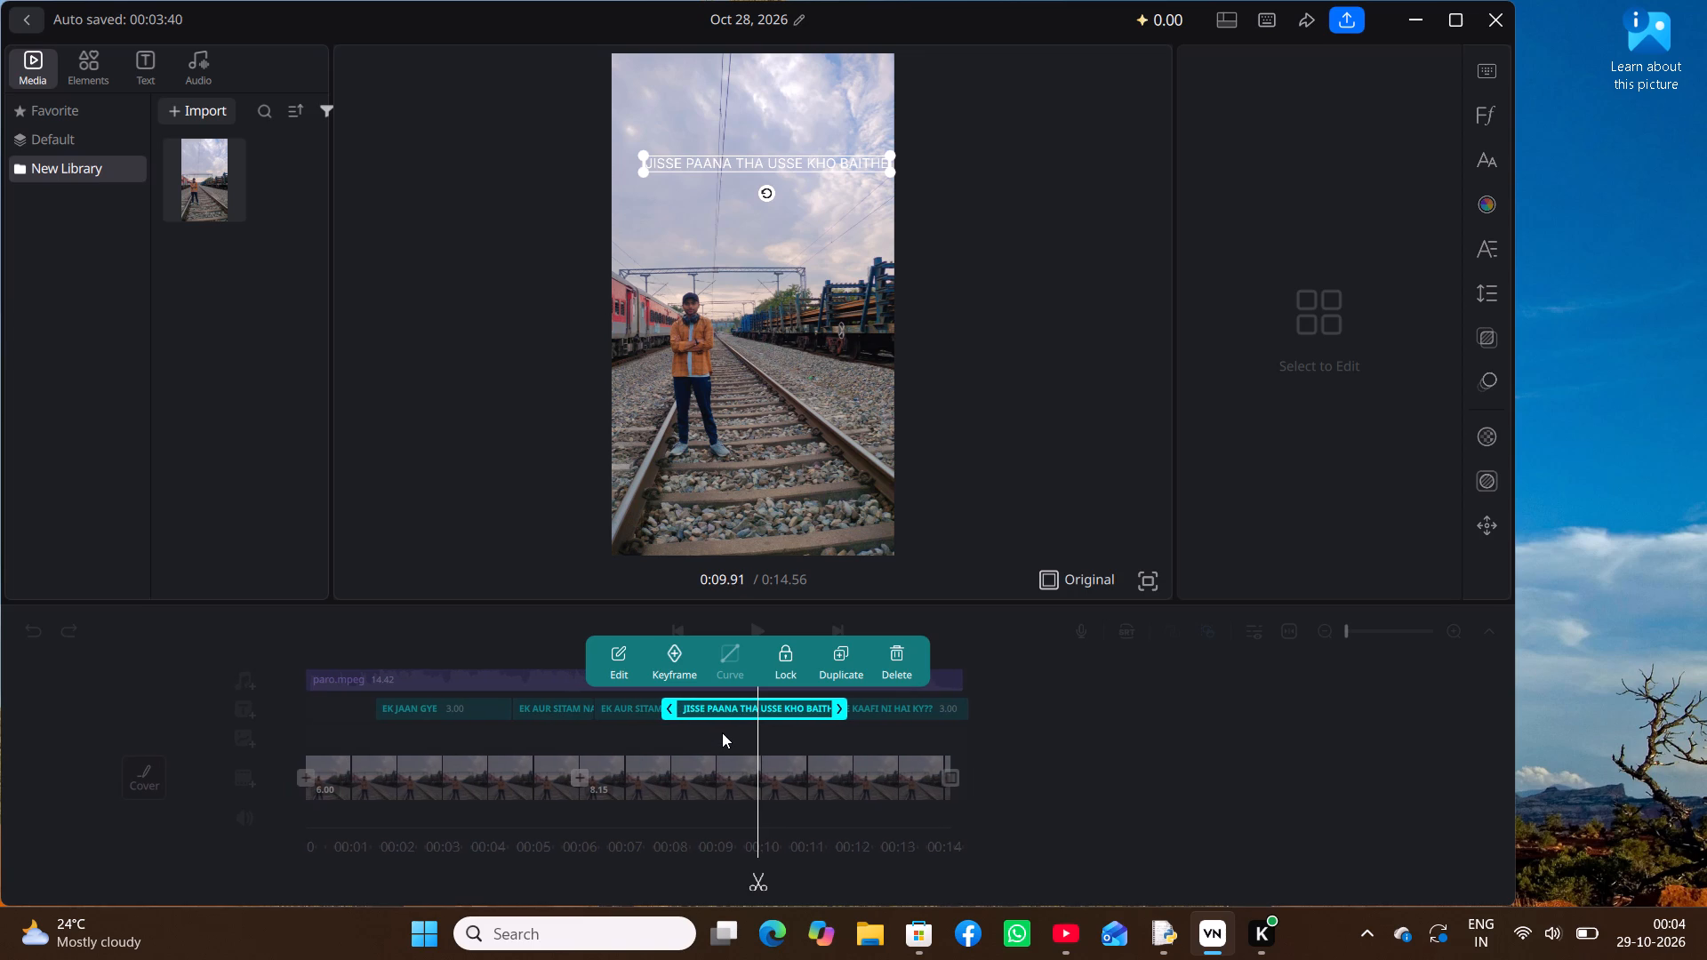
scroll(722, 732, "left", 1)
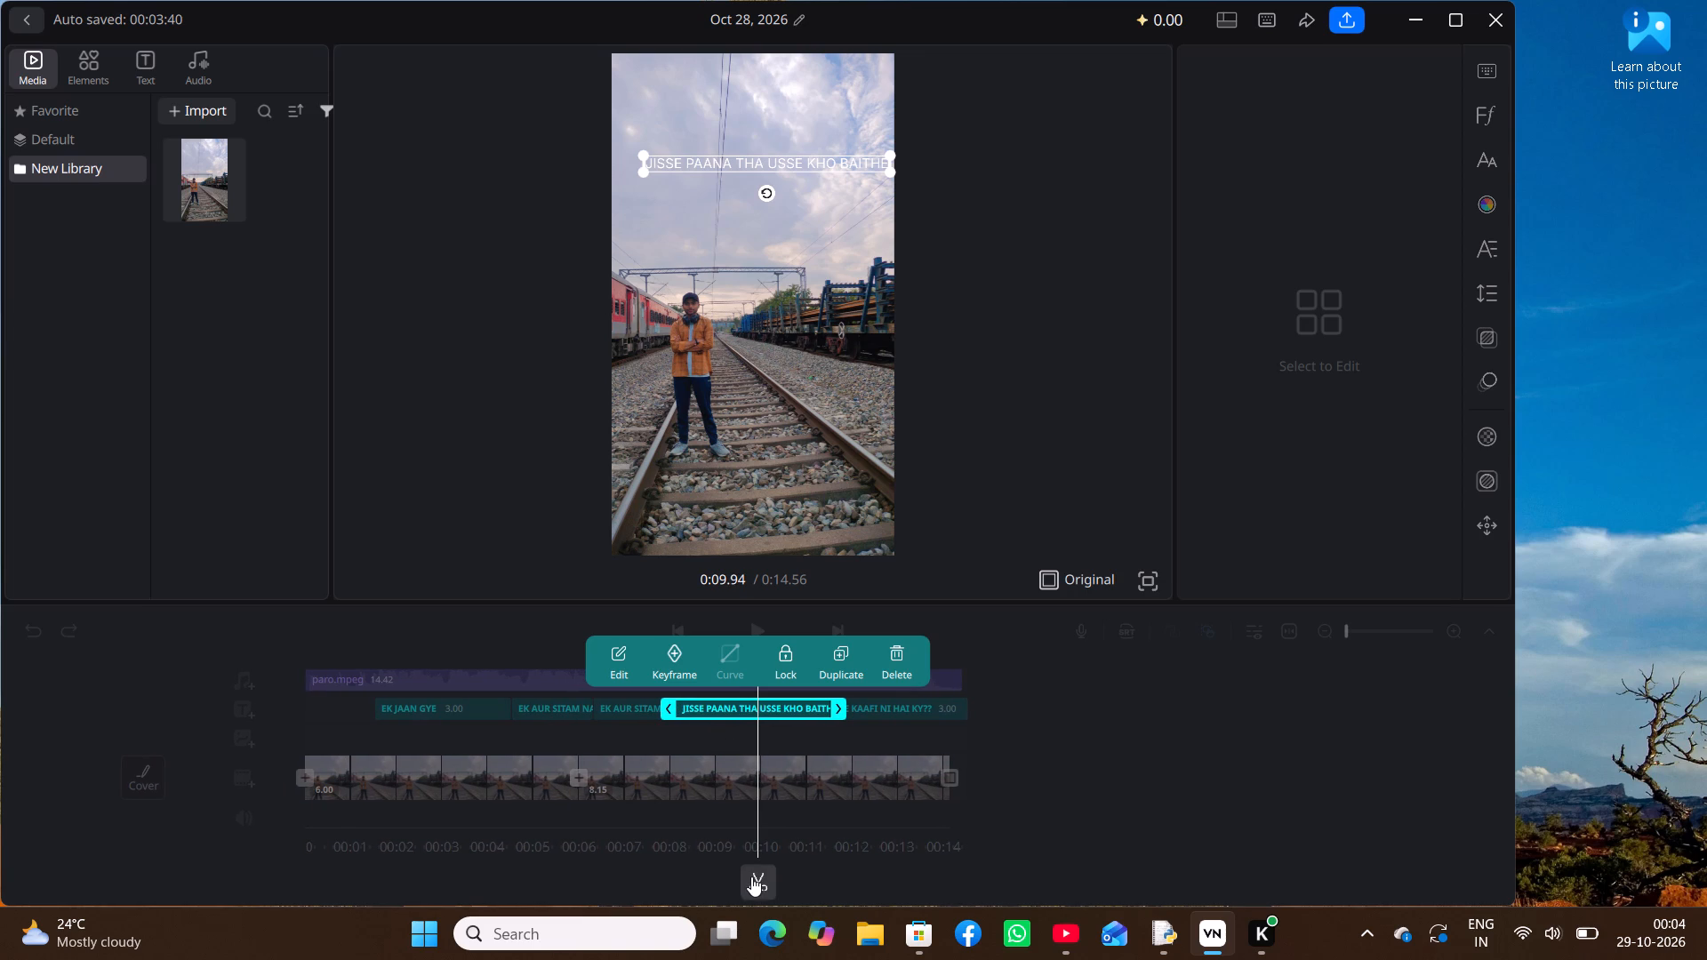
left_click(751, 877)
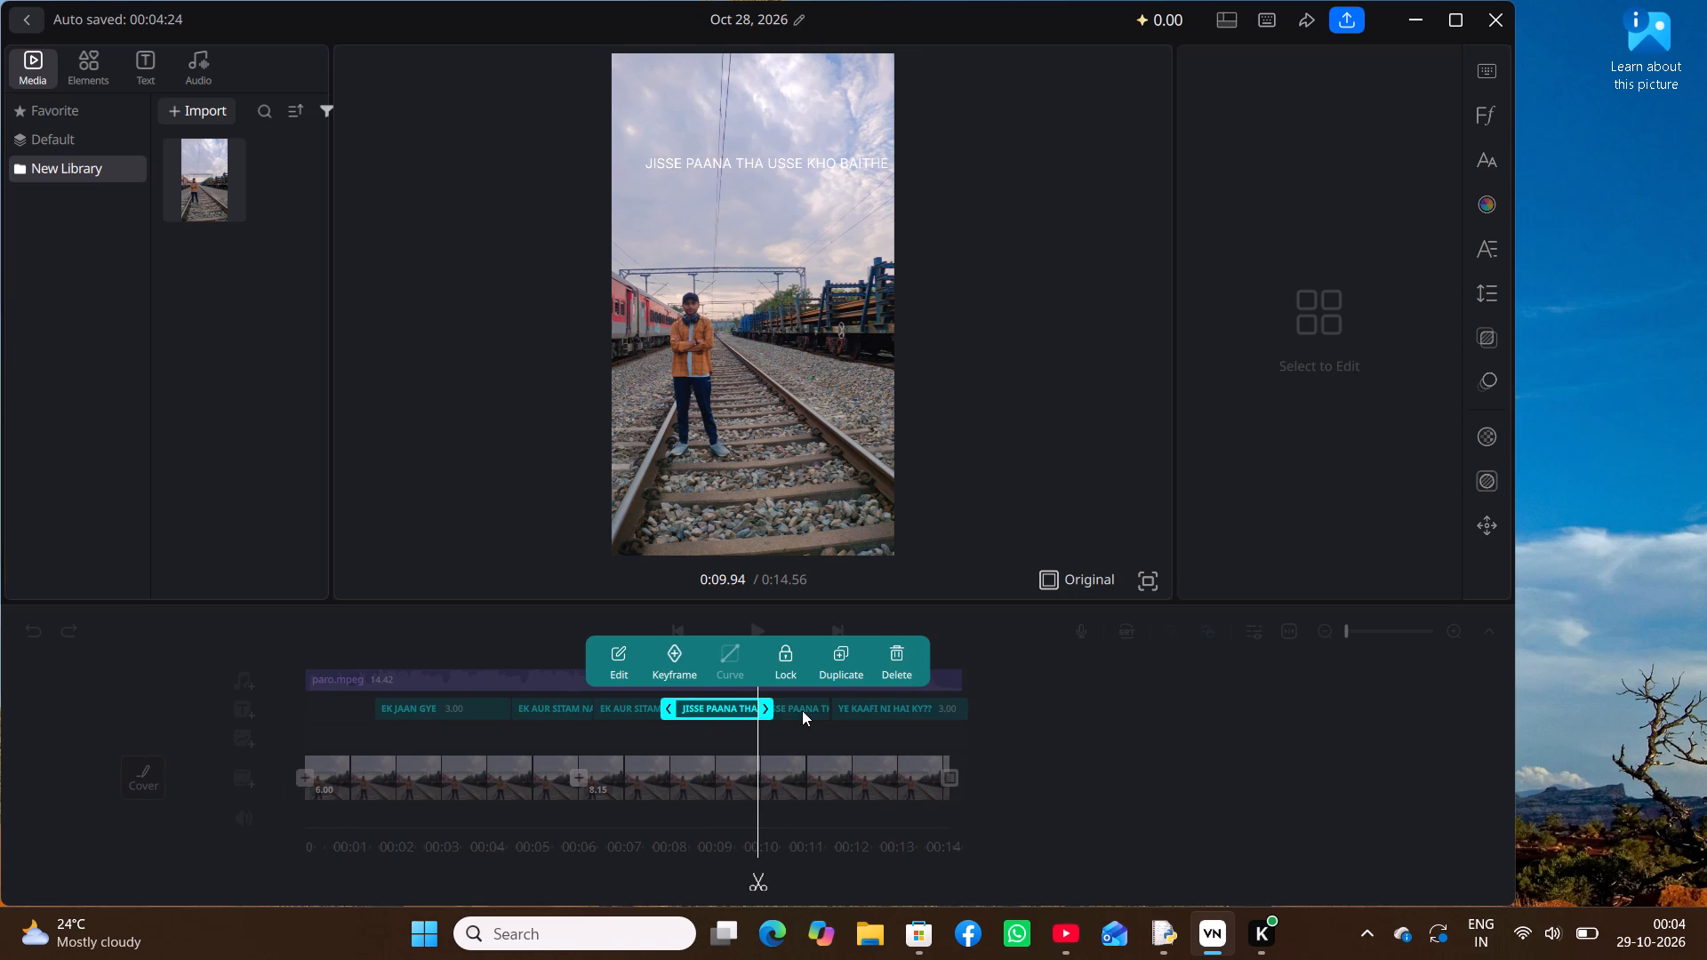
Shorten the text of the second "JISSE PAANA THA USSE KHO BAITHE" caption to "USSE KHO BAITHE".
left_click(801, 700)
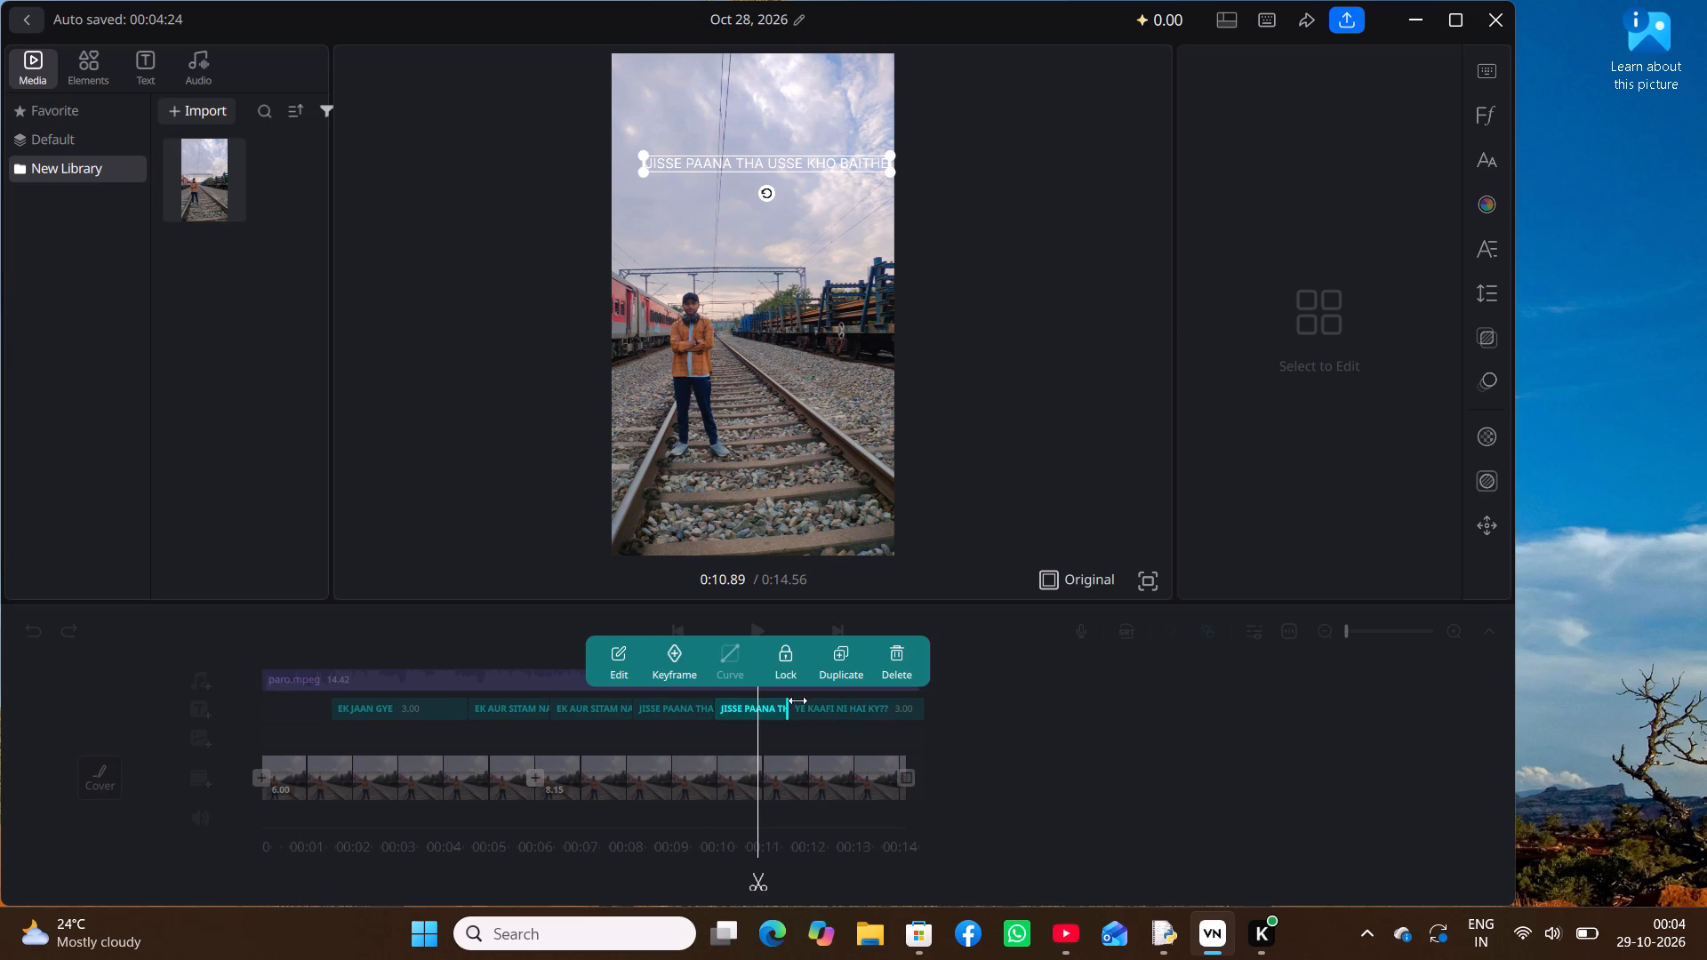
left_click(613, 655)
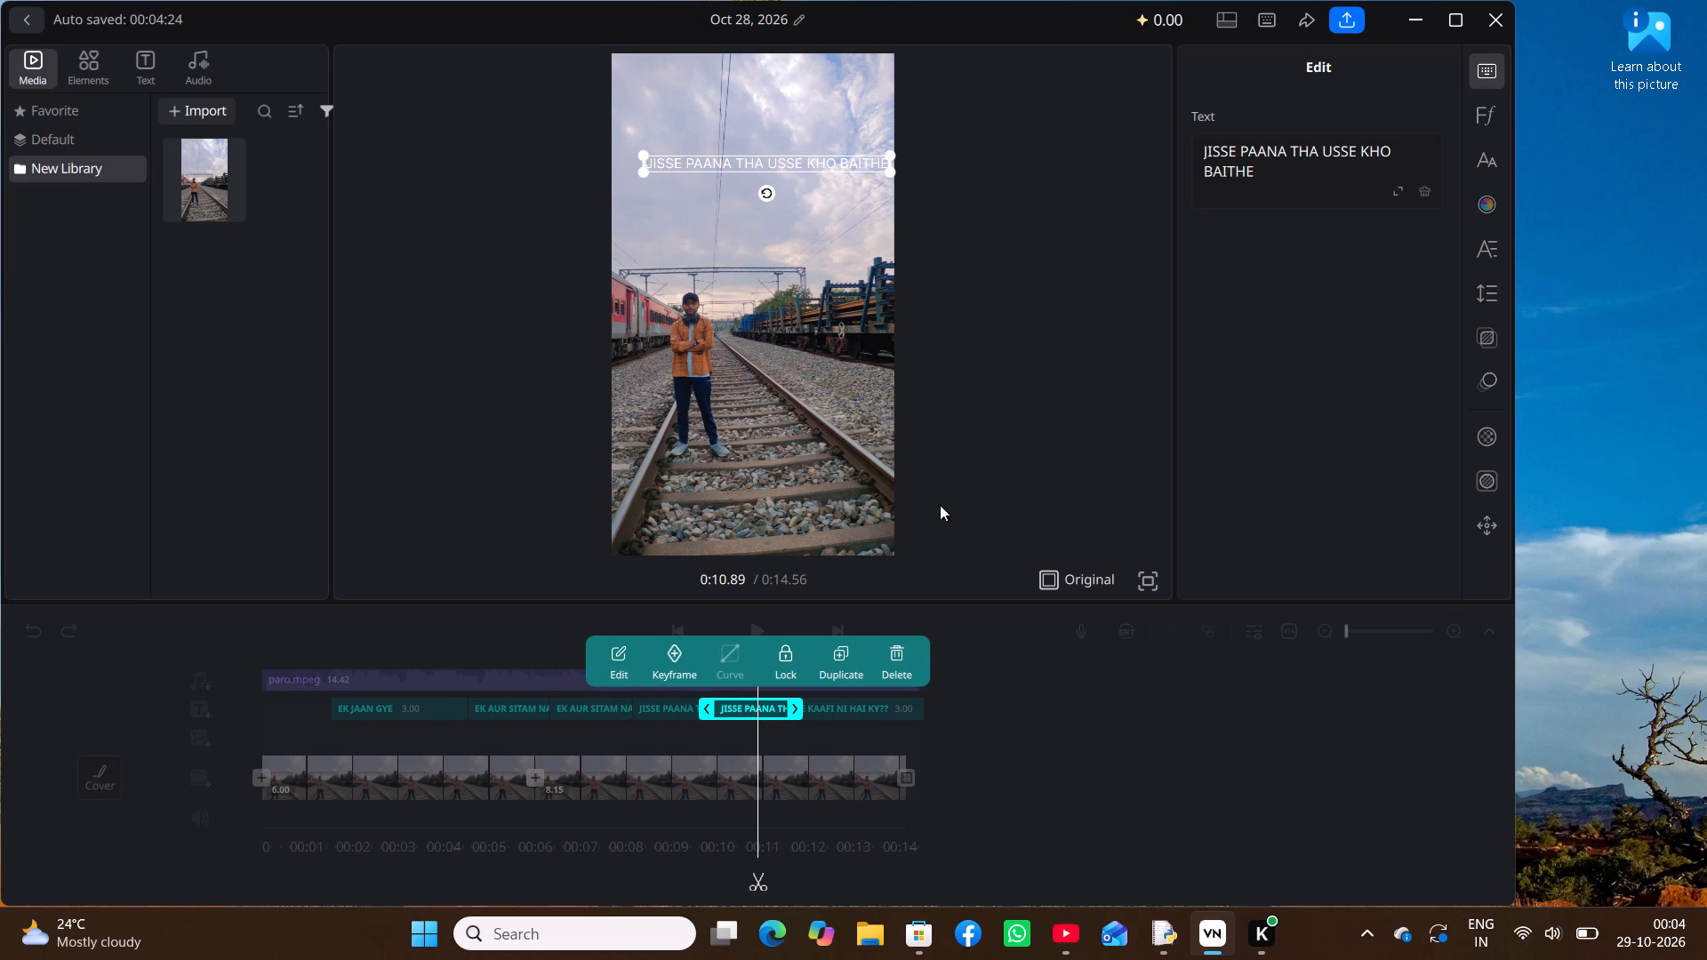
left_click(1321, 152)
key("BackSpace")
key("BackSpace")
key("BackSpace")
key("BackSpace")
key("BackSpace")
key("BackSpace")
key("BackSpace")
key("BackSpace")
key("BackSpace")
key("BackSpace")
key("BackSpace")
key("BackSpace")
key("BackSpace")
key("BackSpace")
key("BackSpace")
key("BackSpace")
key("BackSpace")
key("BackSpace")
key("BackSpace")
key("BackSpace")
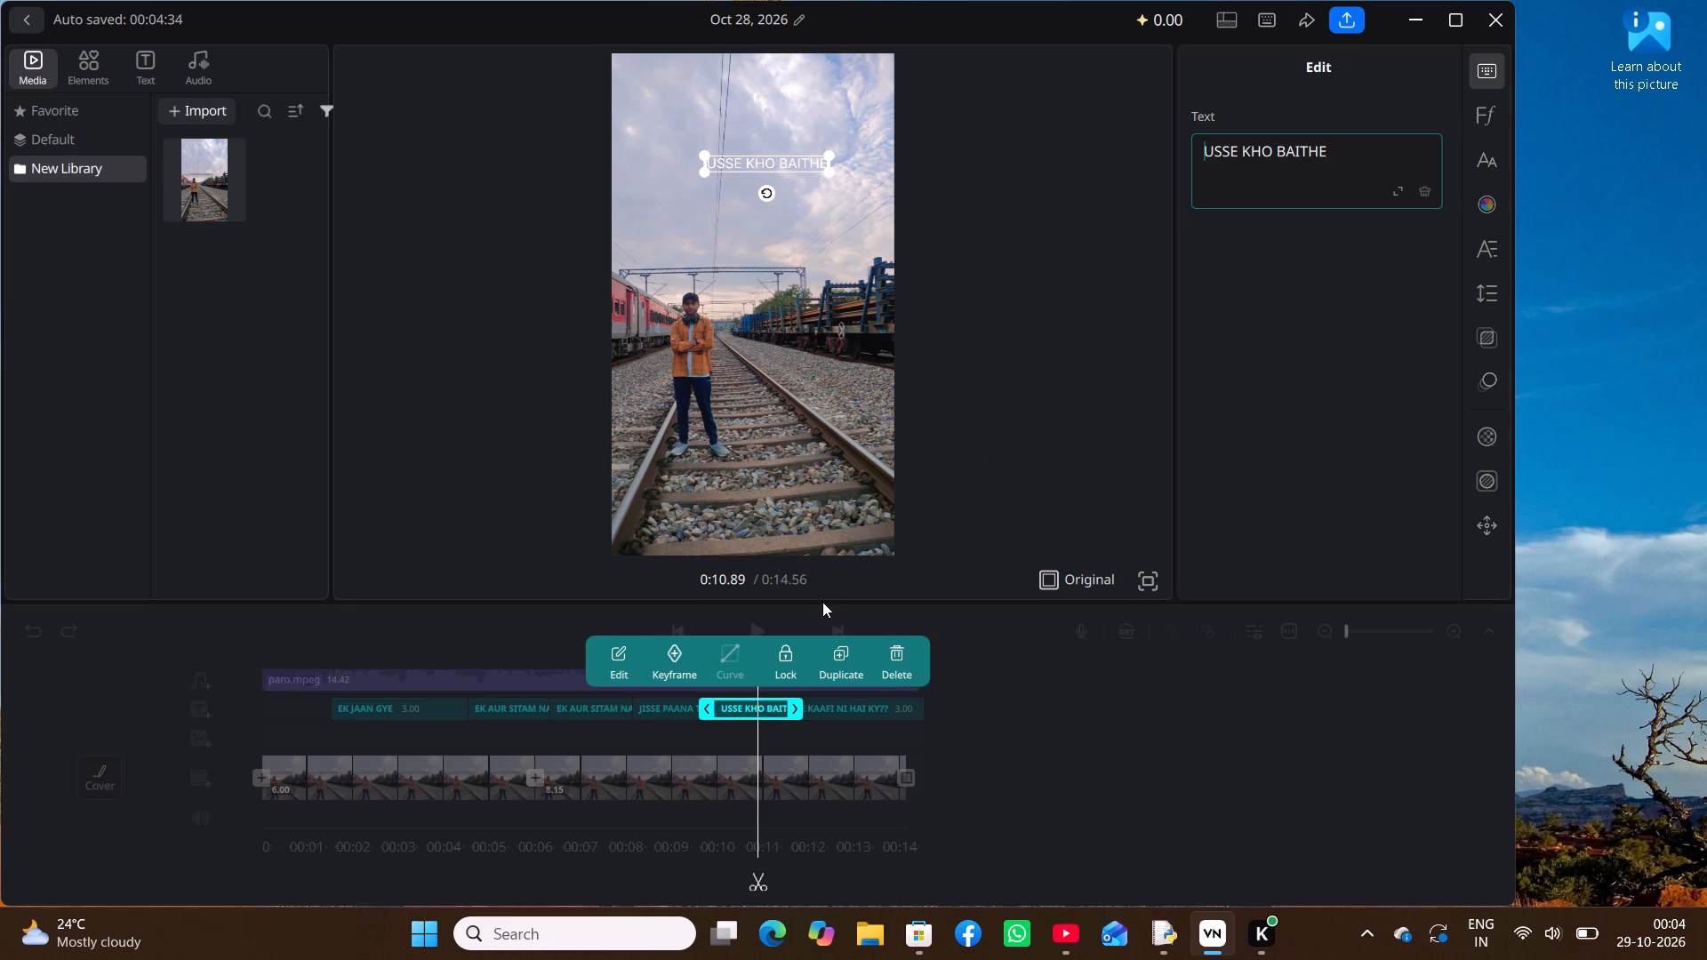
Shorten the text of the remaining "JISSE PAANA THA USSE KHO BAITHE" caption to "JISSE PAANA THA".
left_click(674, 707)
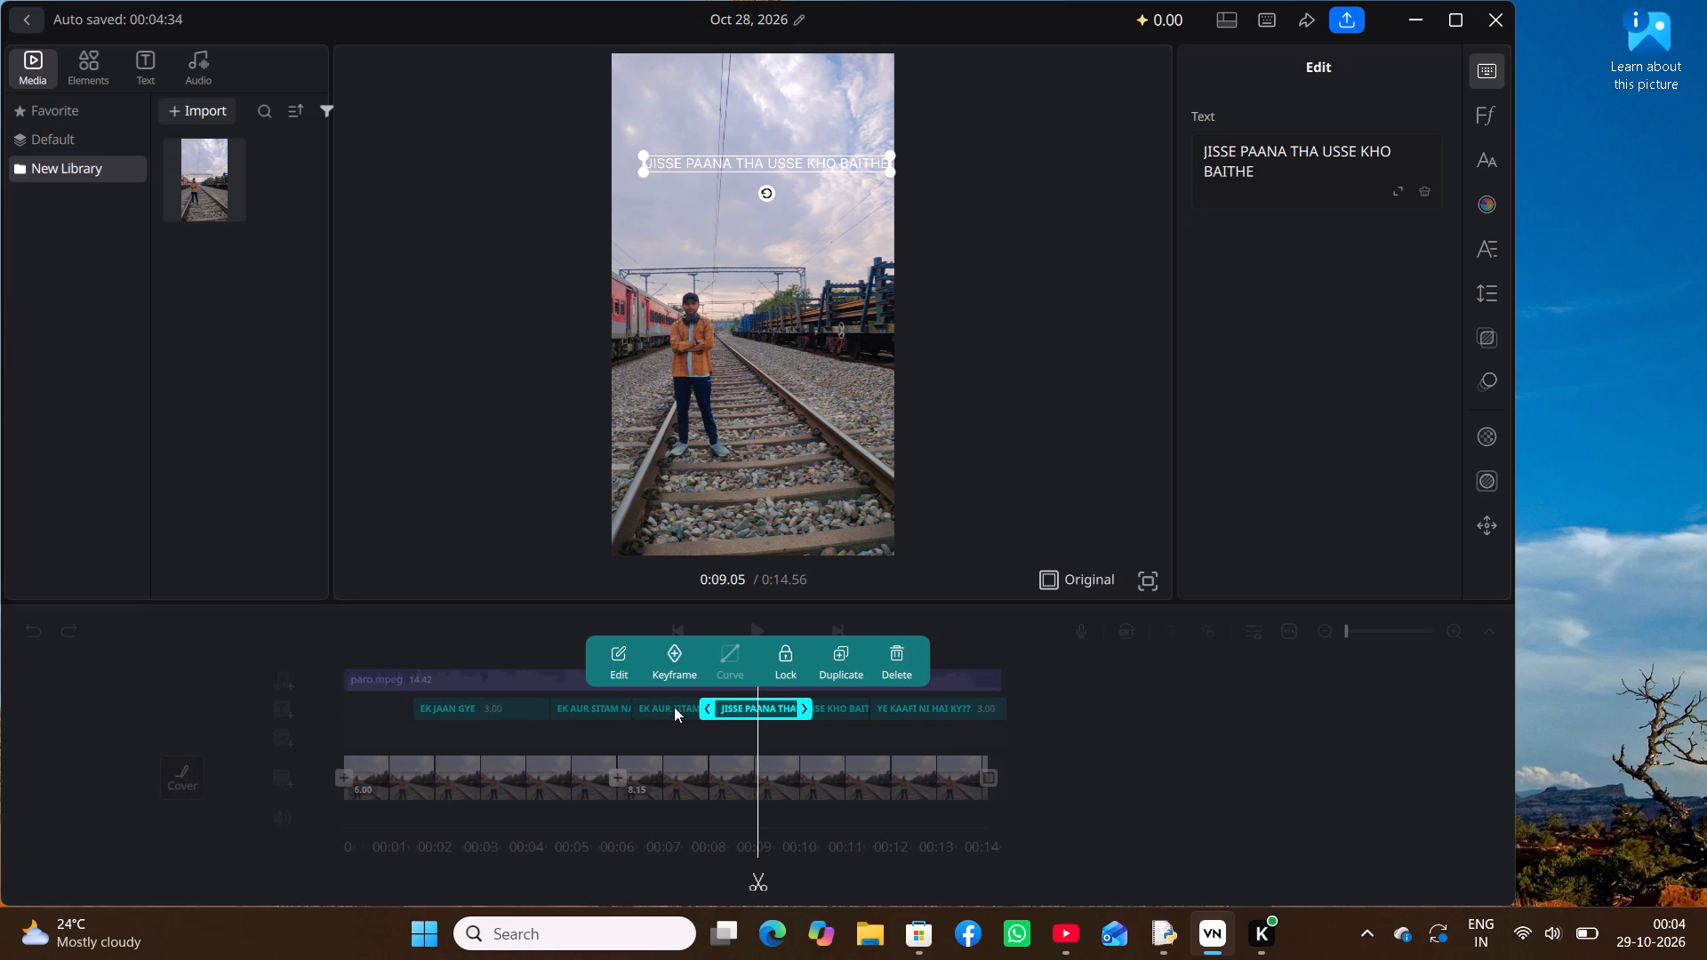
left_click(1281, 180)
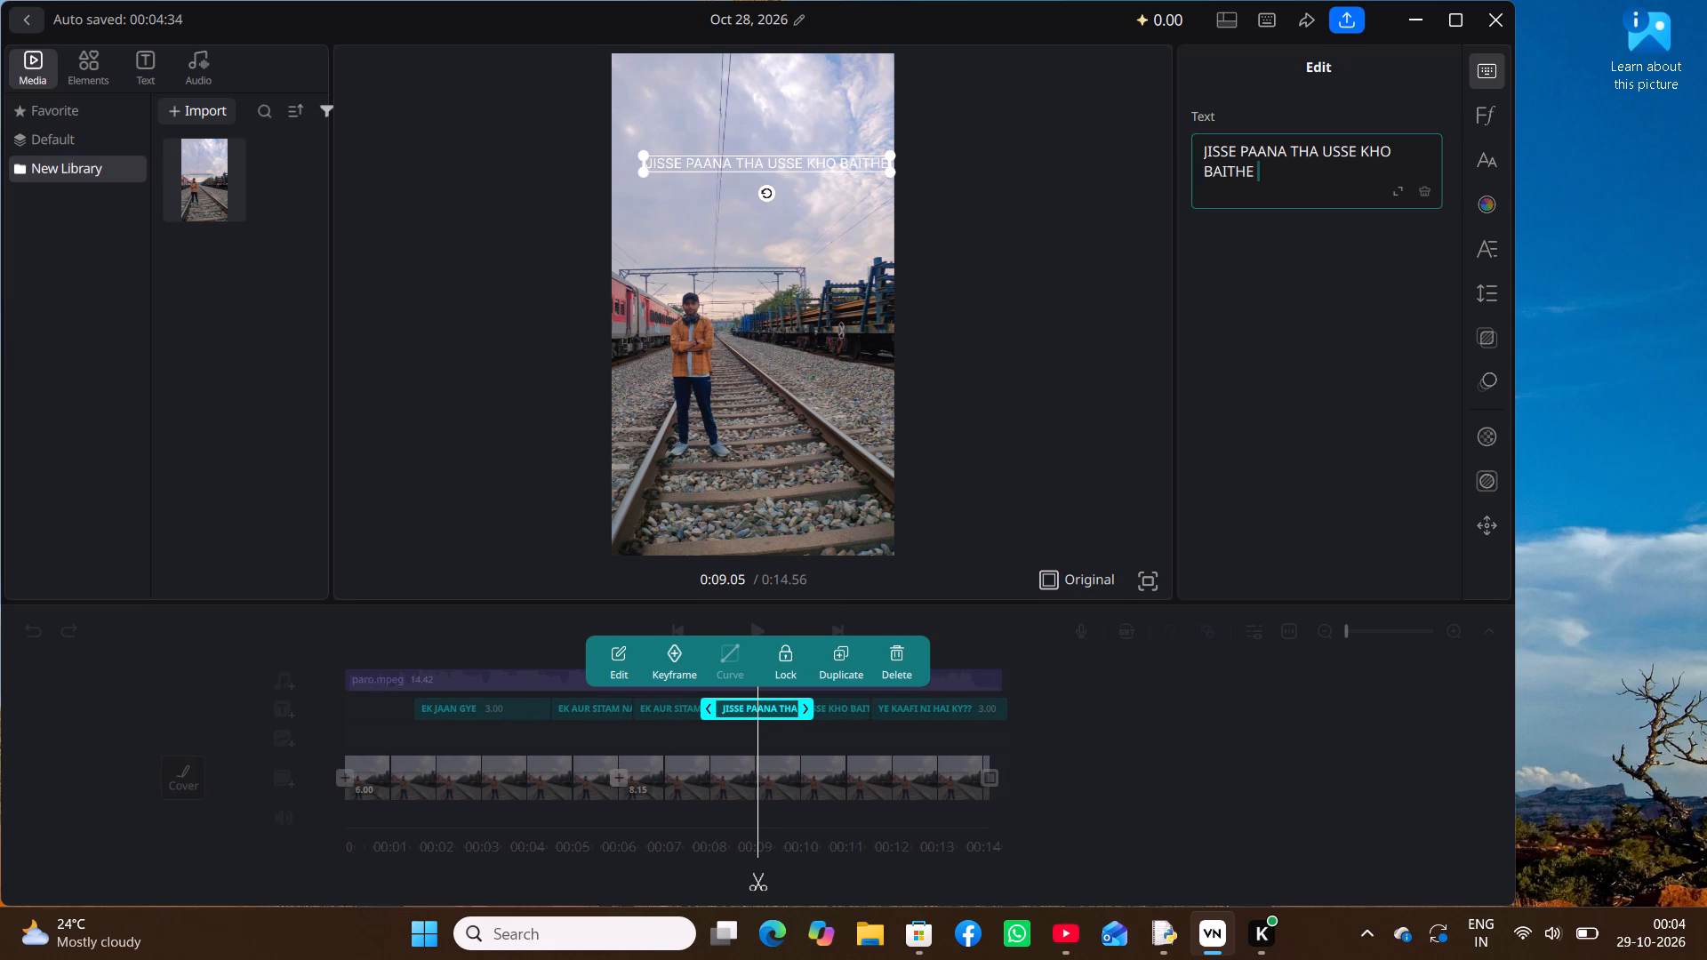
key("BackSpace")
key("BackSpace")
key("BackSpace")
key("BackSpace")
key("BackSpace")
key("BackSpace")
key("BackSpace")
key("BackSpace")
key("BackSpace")
key("BackSpace")
key("BackSpace")
key("BackSpace")
key("BackSpace")
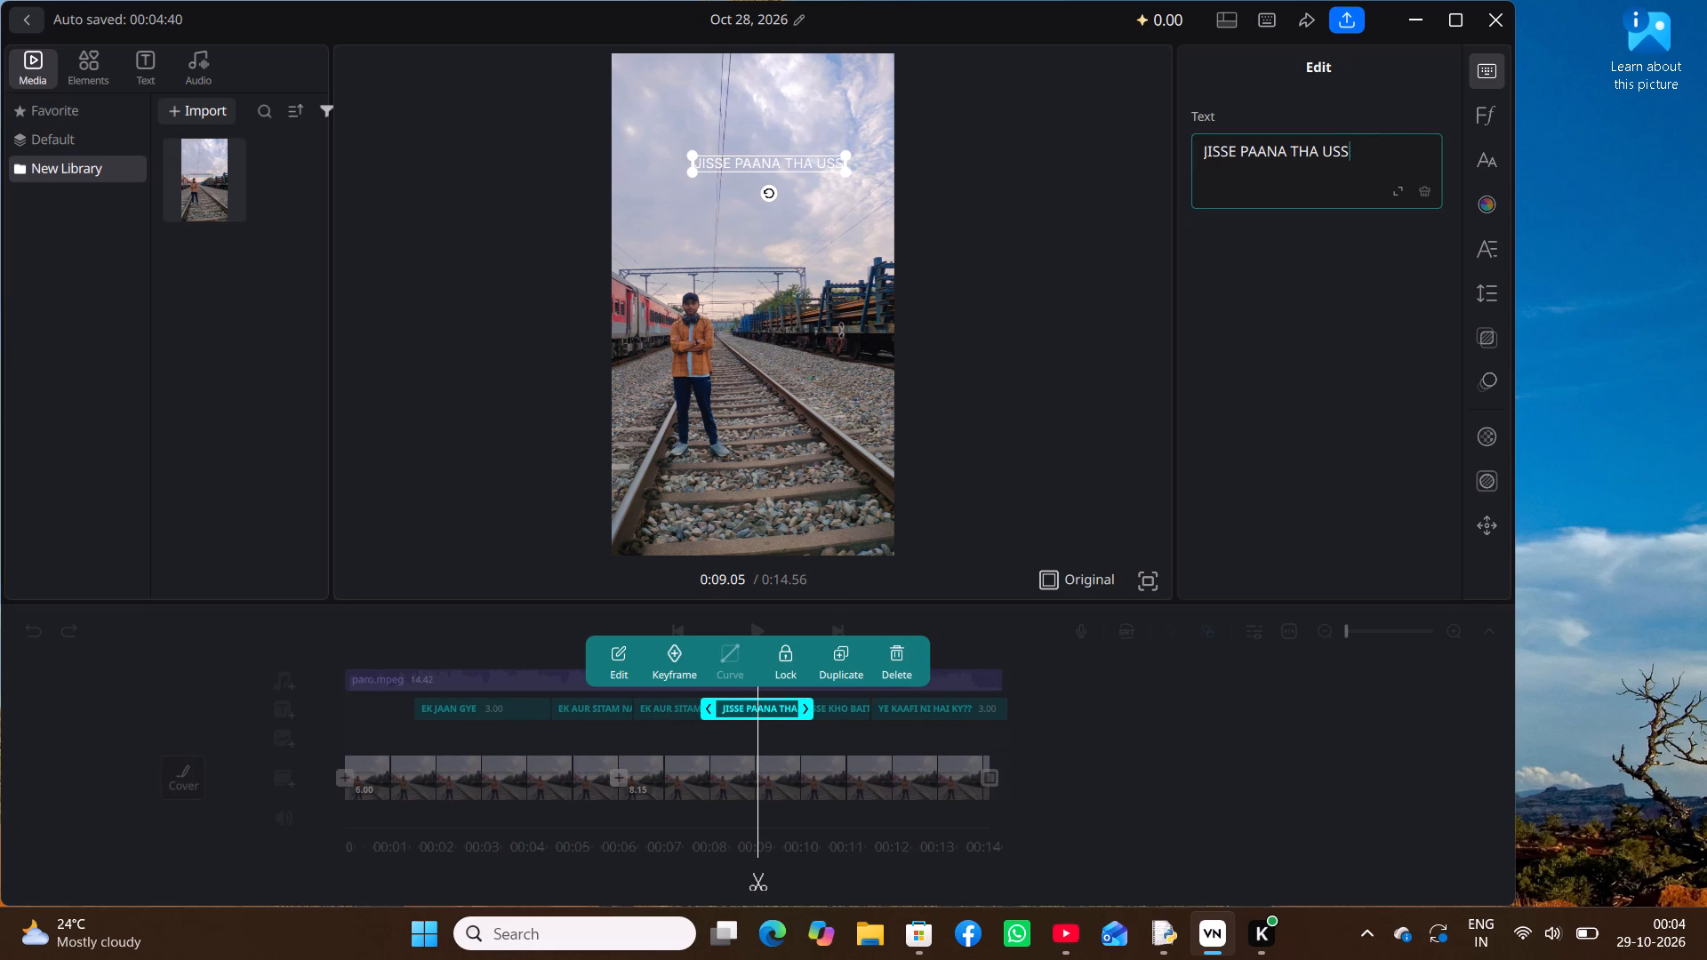
key("BackSpace")
key("BackSpace")
key("BackSpace")
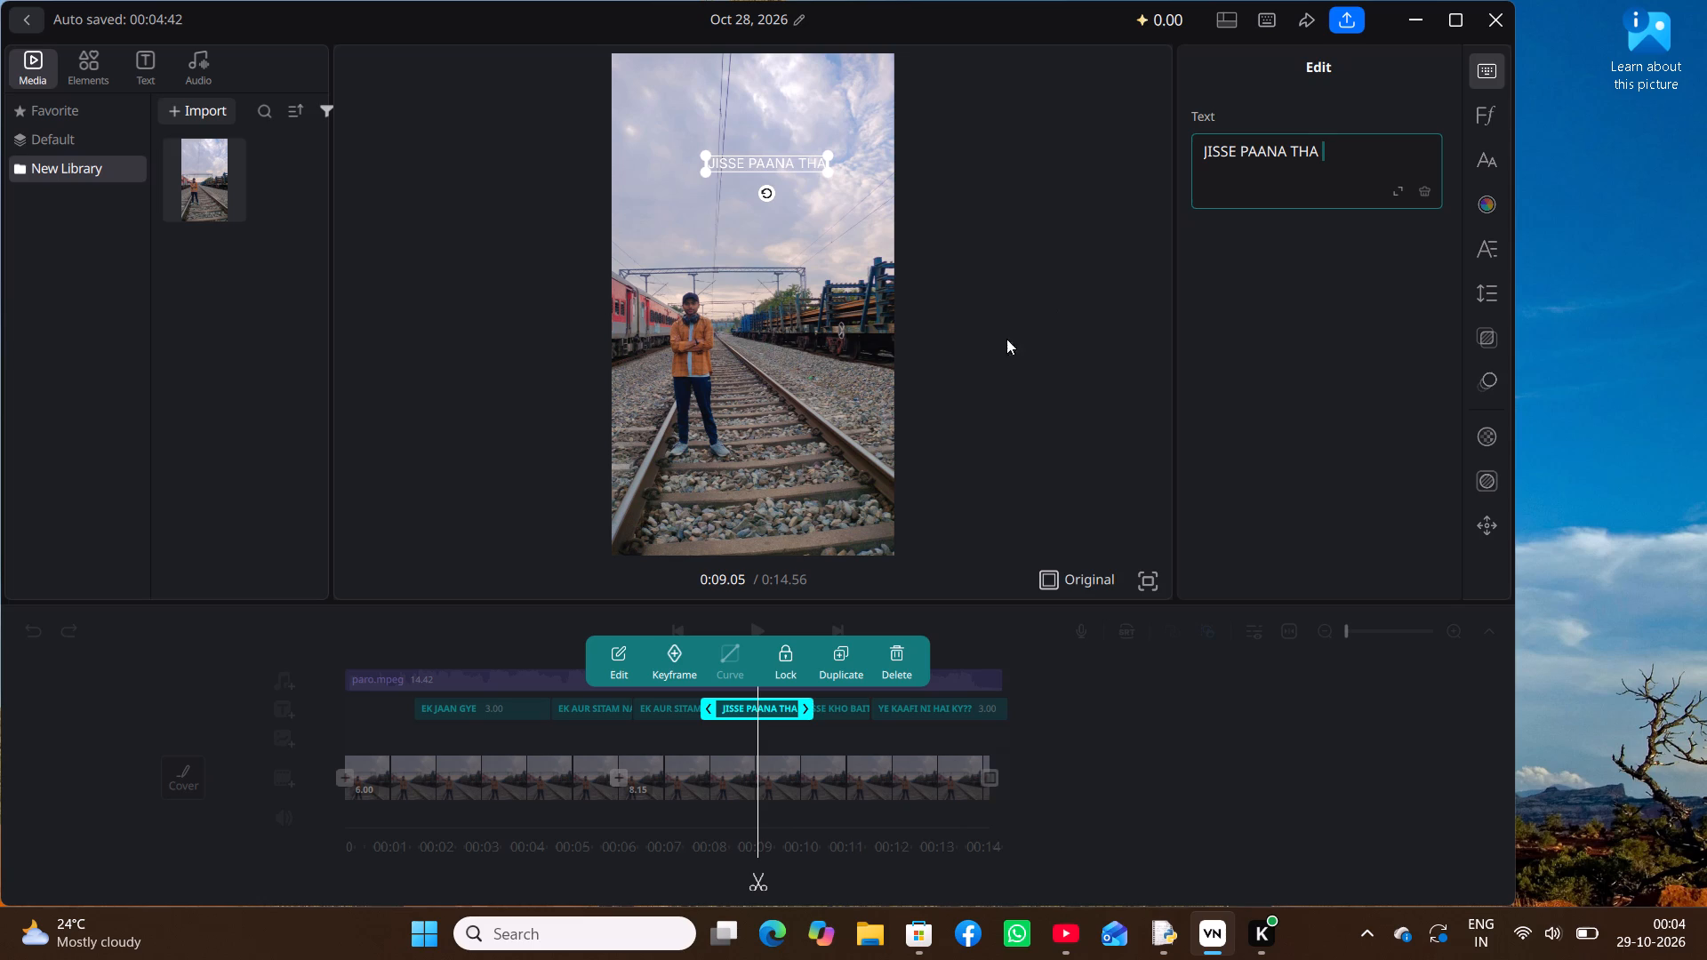
Change the text of the second "EK AUR SITAM NA KRR" caption to "NA KAR".
left_click(645, 706)
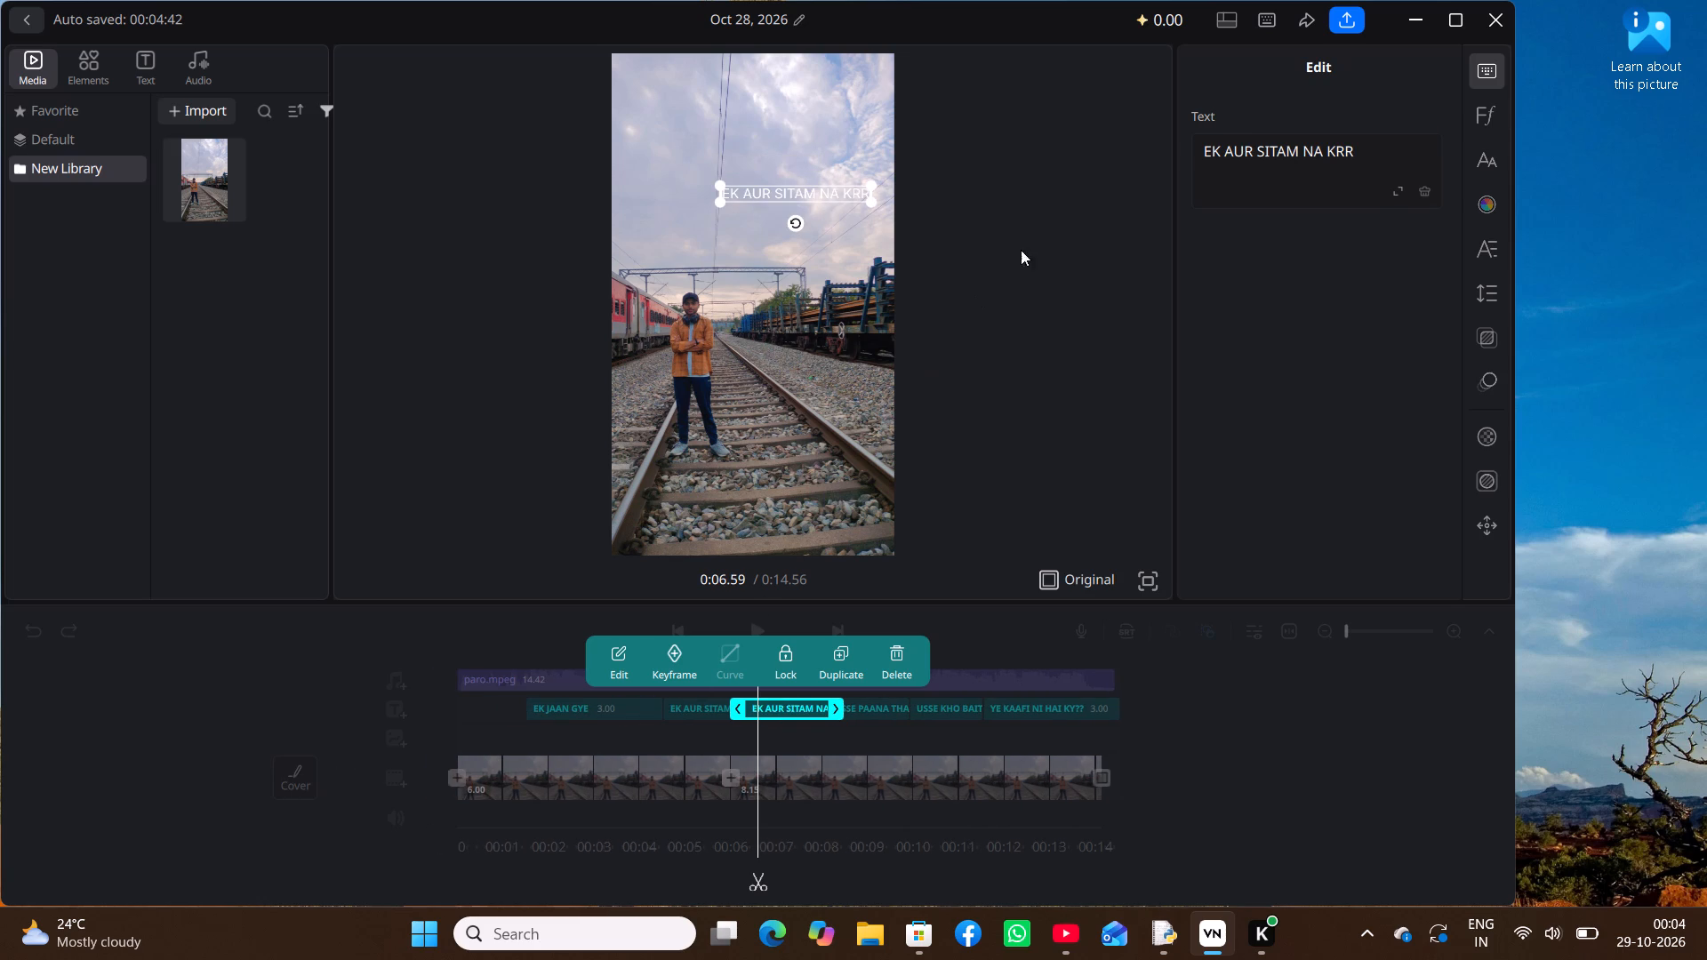
left_click(1302, 151)
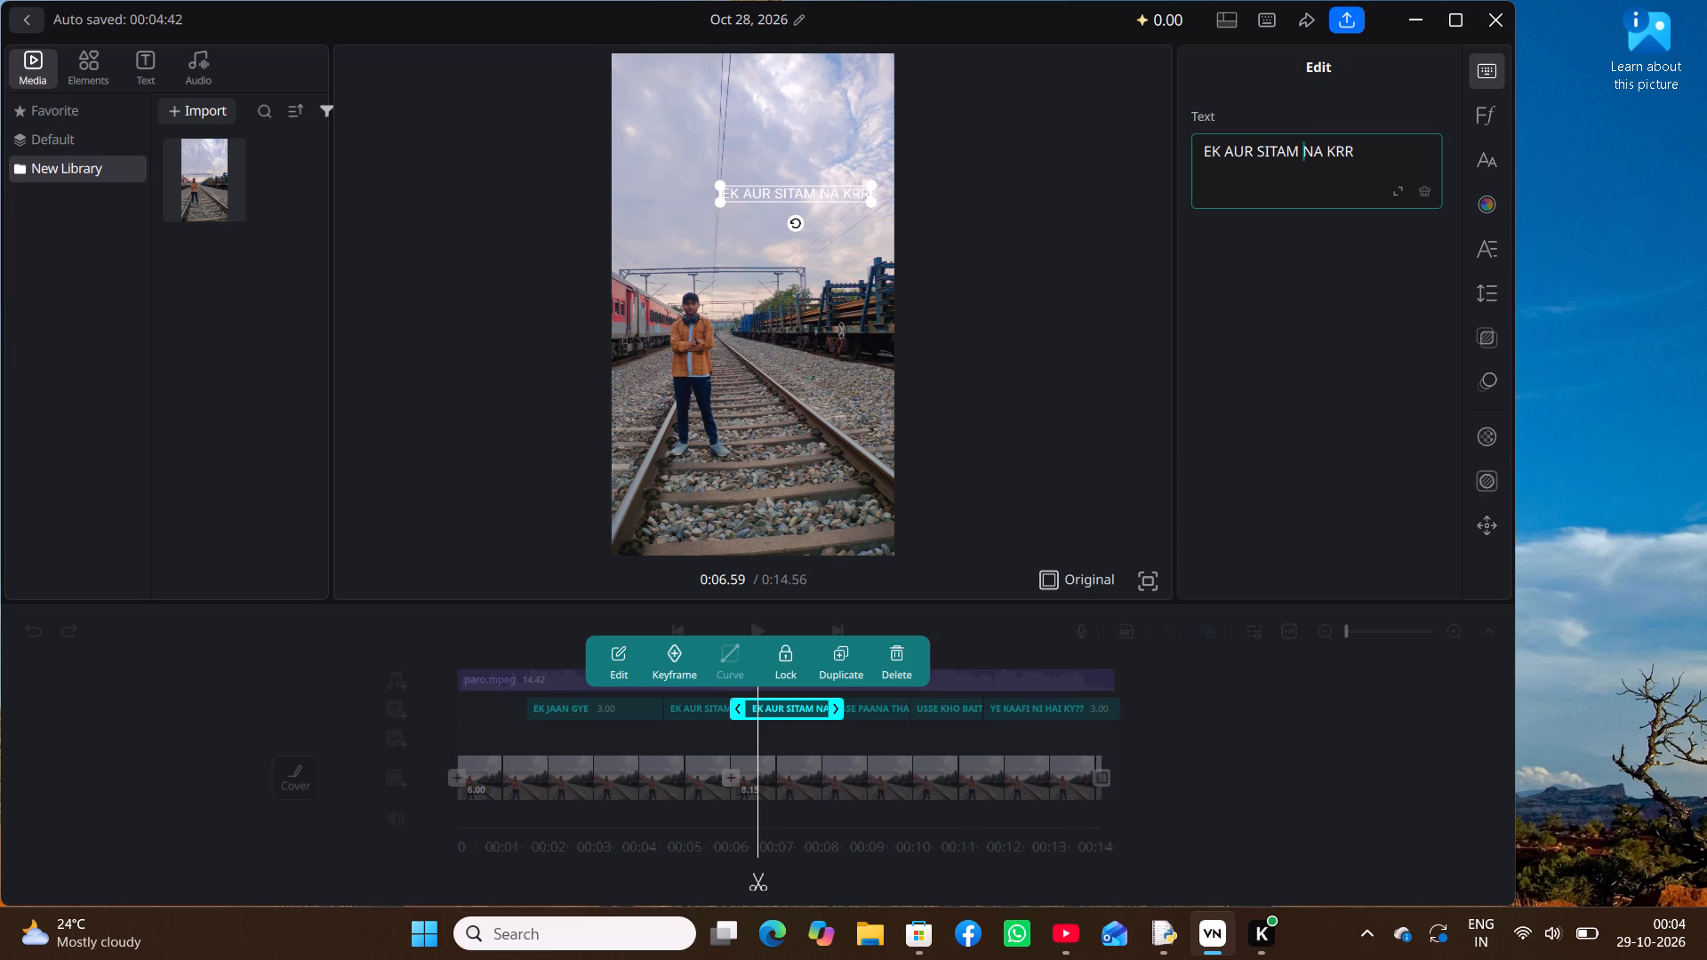
key("BackSpace")
key("BackSpace")
key("BackSpace")
key("BackSpace")
key("BackSpace")
key("BackSpace")
key("BackSpace")
key("BackSpace")
key("BackSpace")
key("BackSpace")
key("BackSpace")
key("BackSpace")
key("BackSpace")
key("BackSpace")
key("BackSpace")
key("BackSpace")
key("BackSpace")
key("BackSpace")
key("BackSpace")
key("BackSpace")
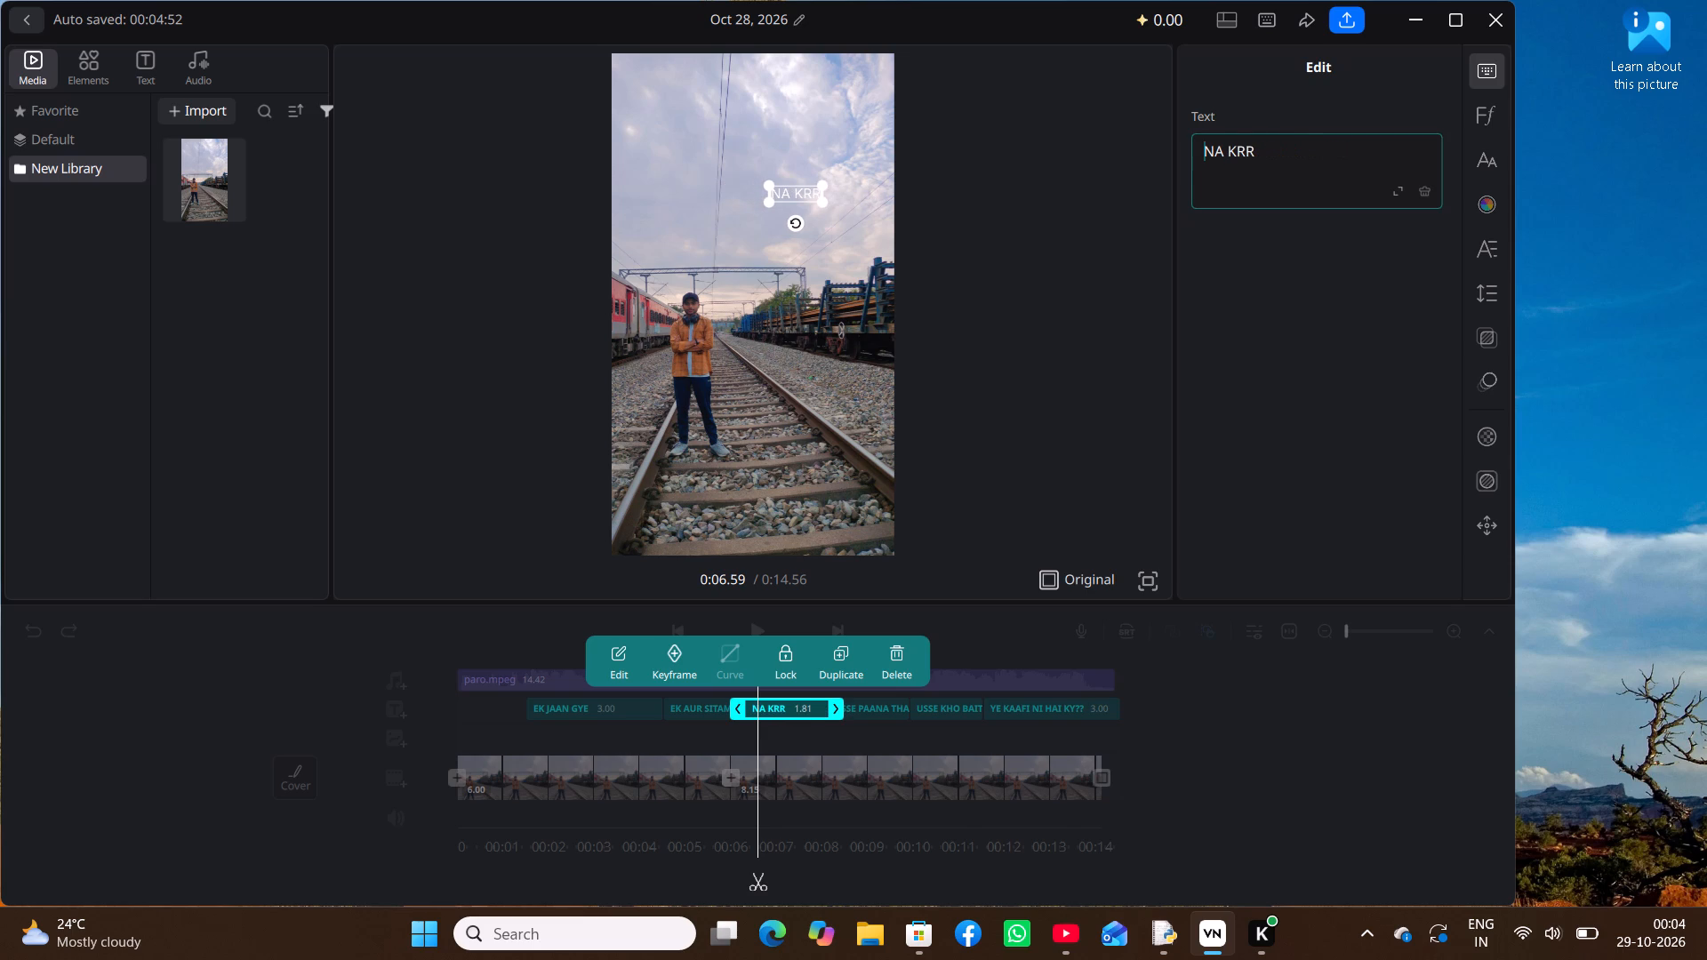
left_click(1246, 157)
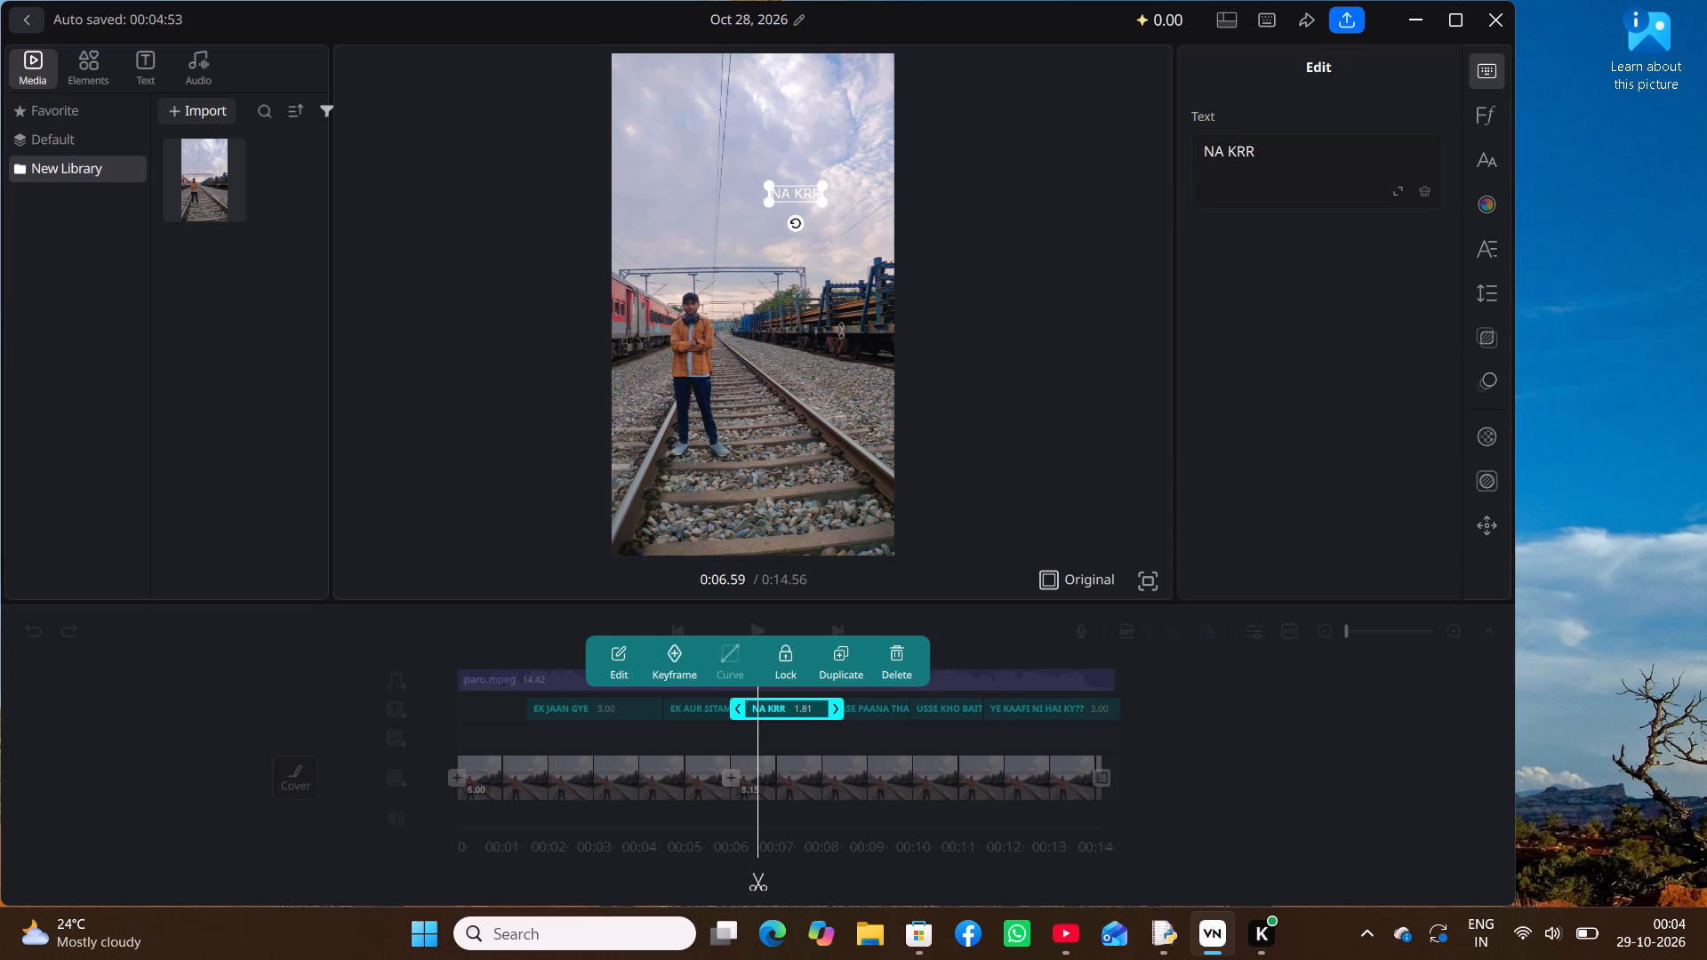
key("BackSpace")
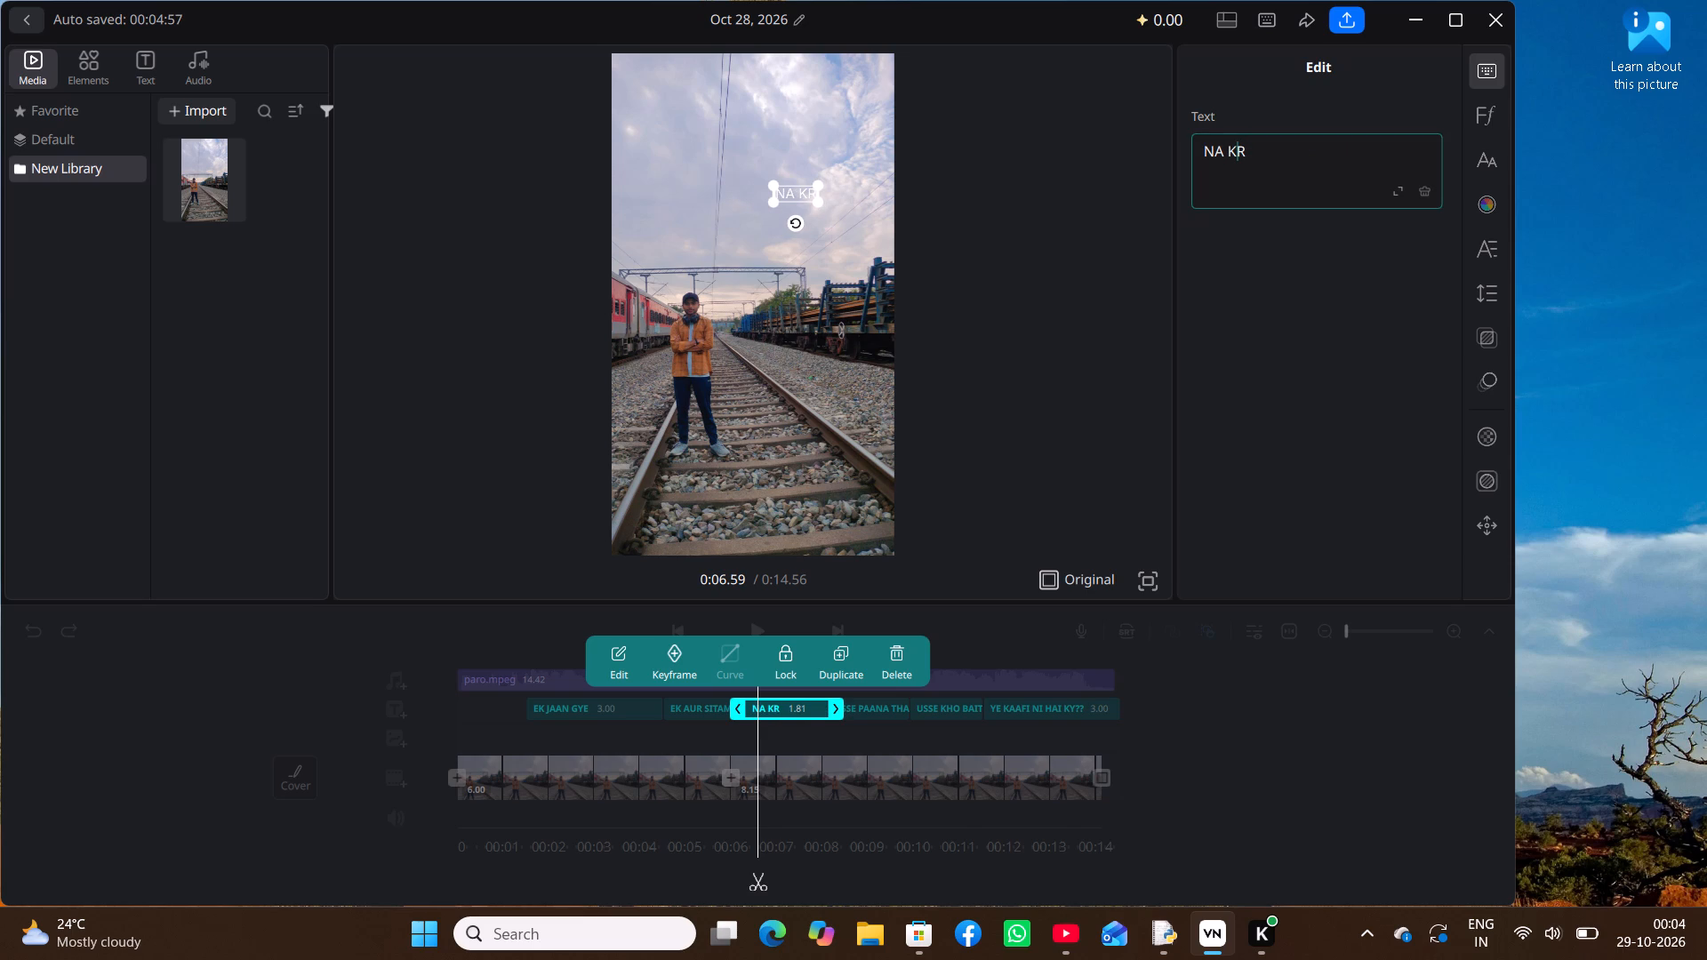
key("a")
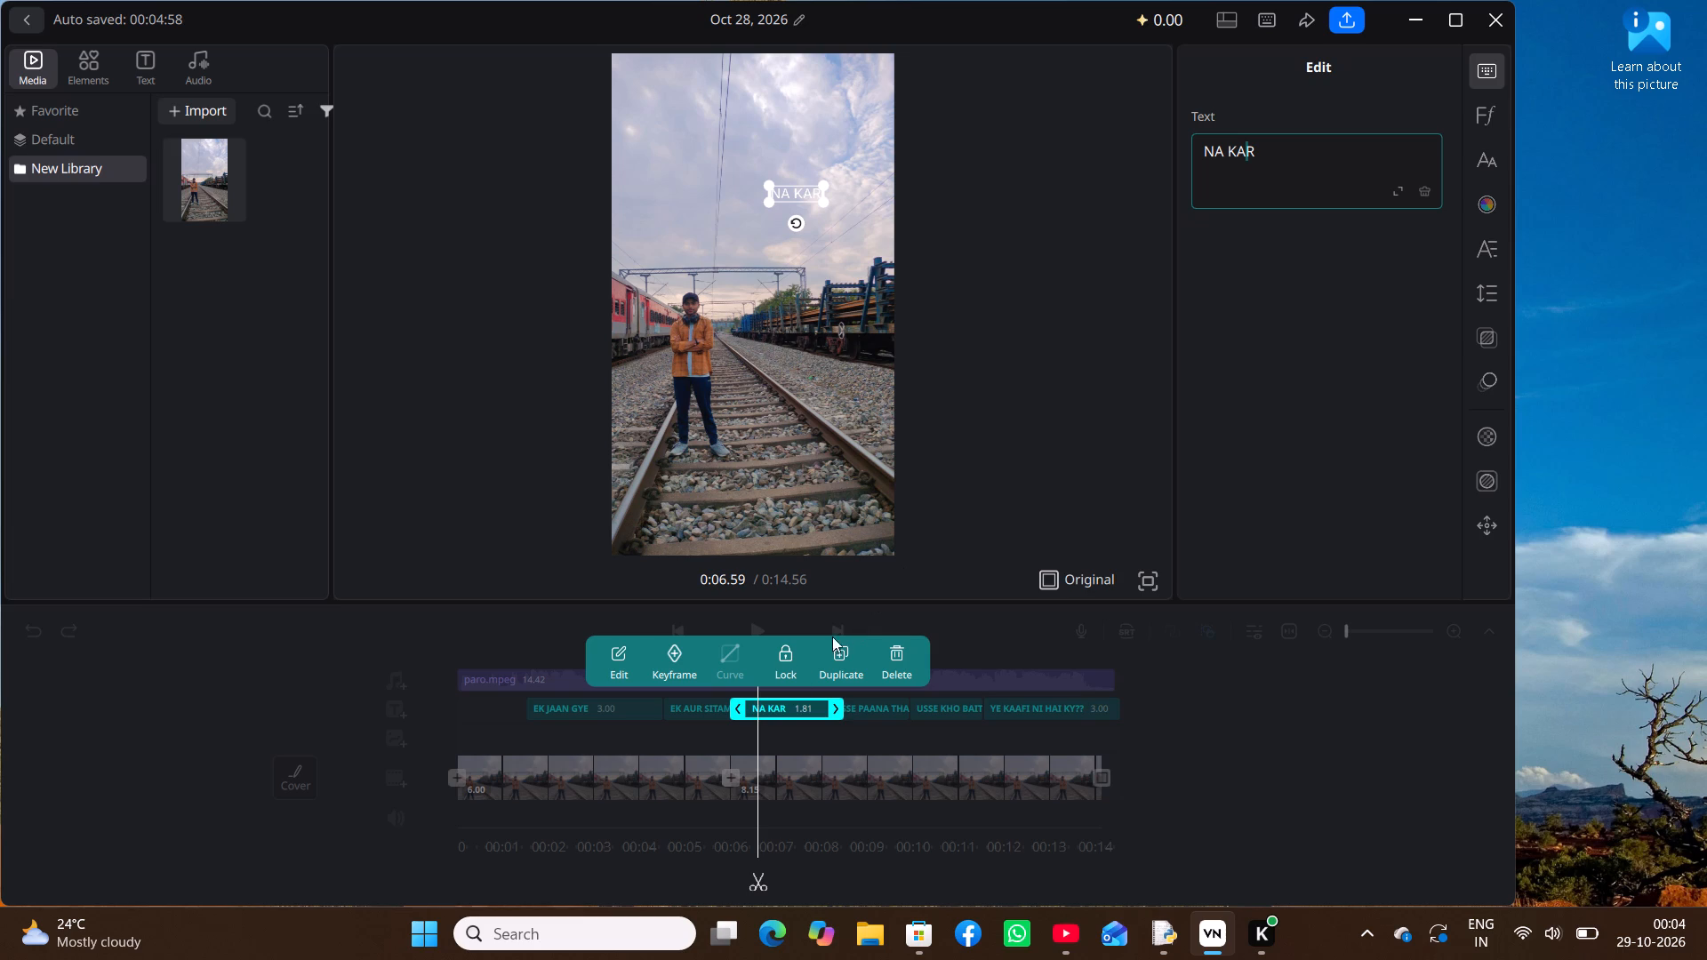
Shorten the text of the remaining "EK AUR SITAM NA KRR" caption to "EK AUR SITAM" and deselect it.
left_click(712, 708)
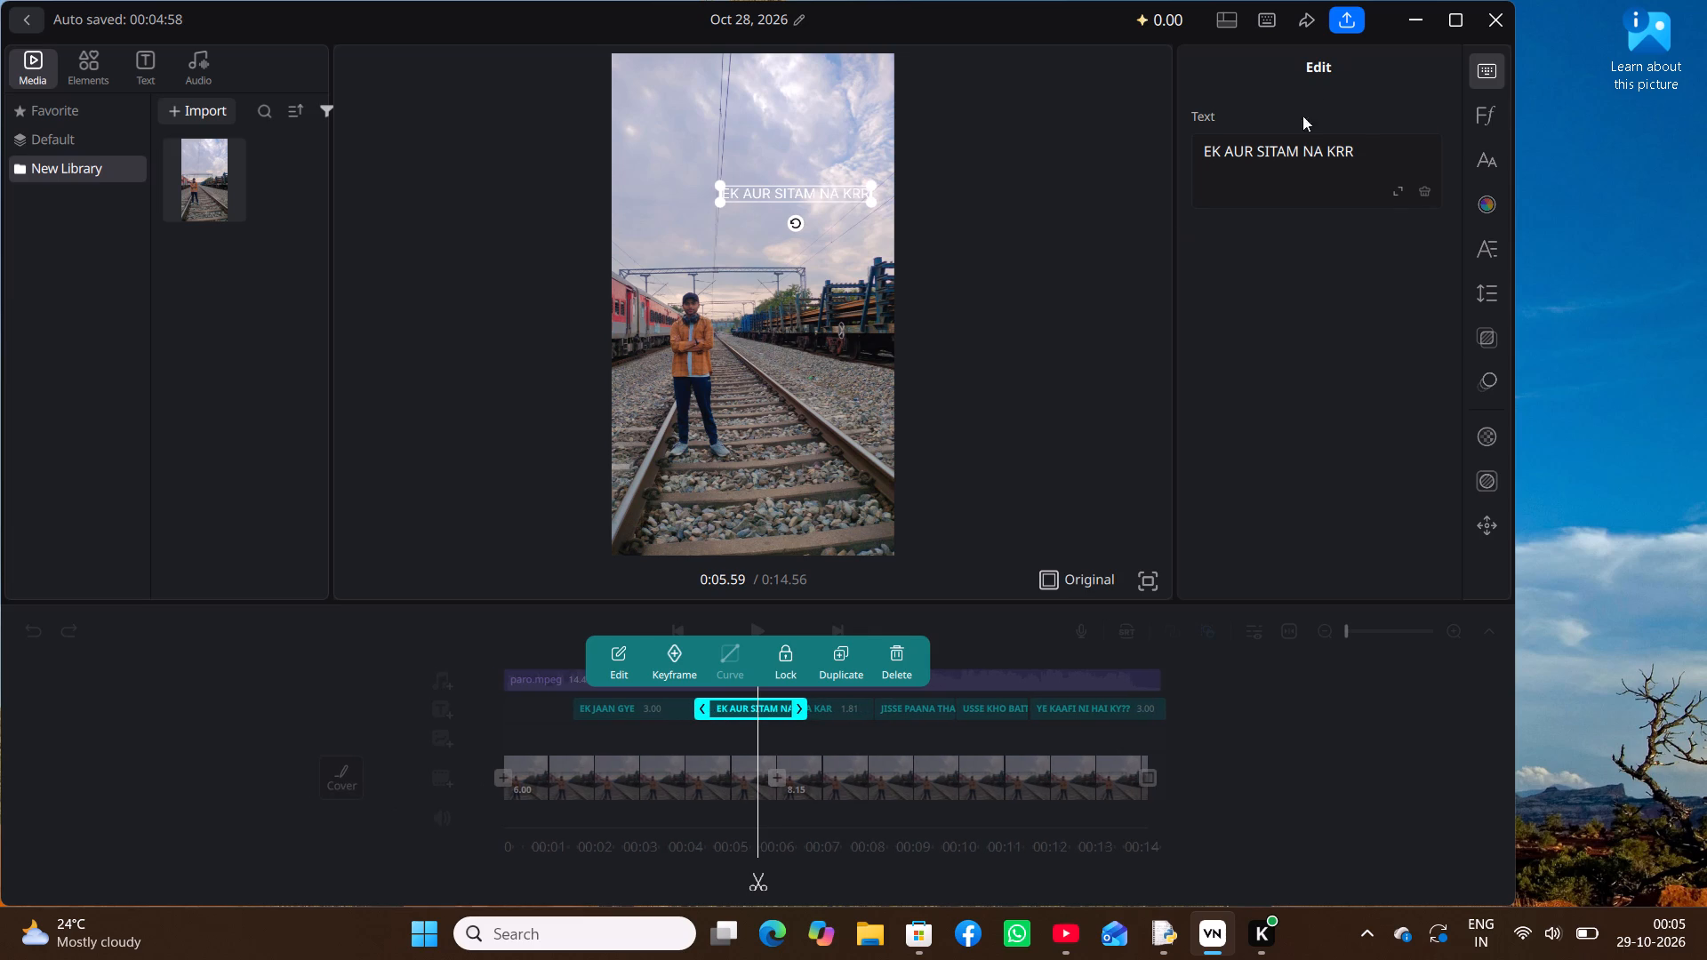
left_click(1356, 140)
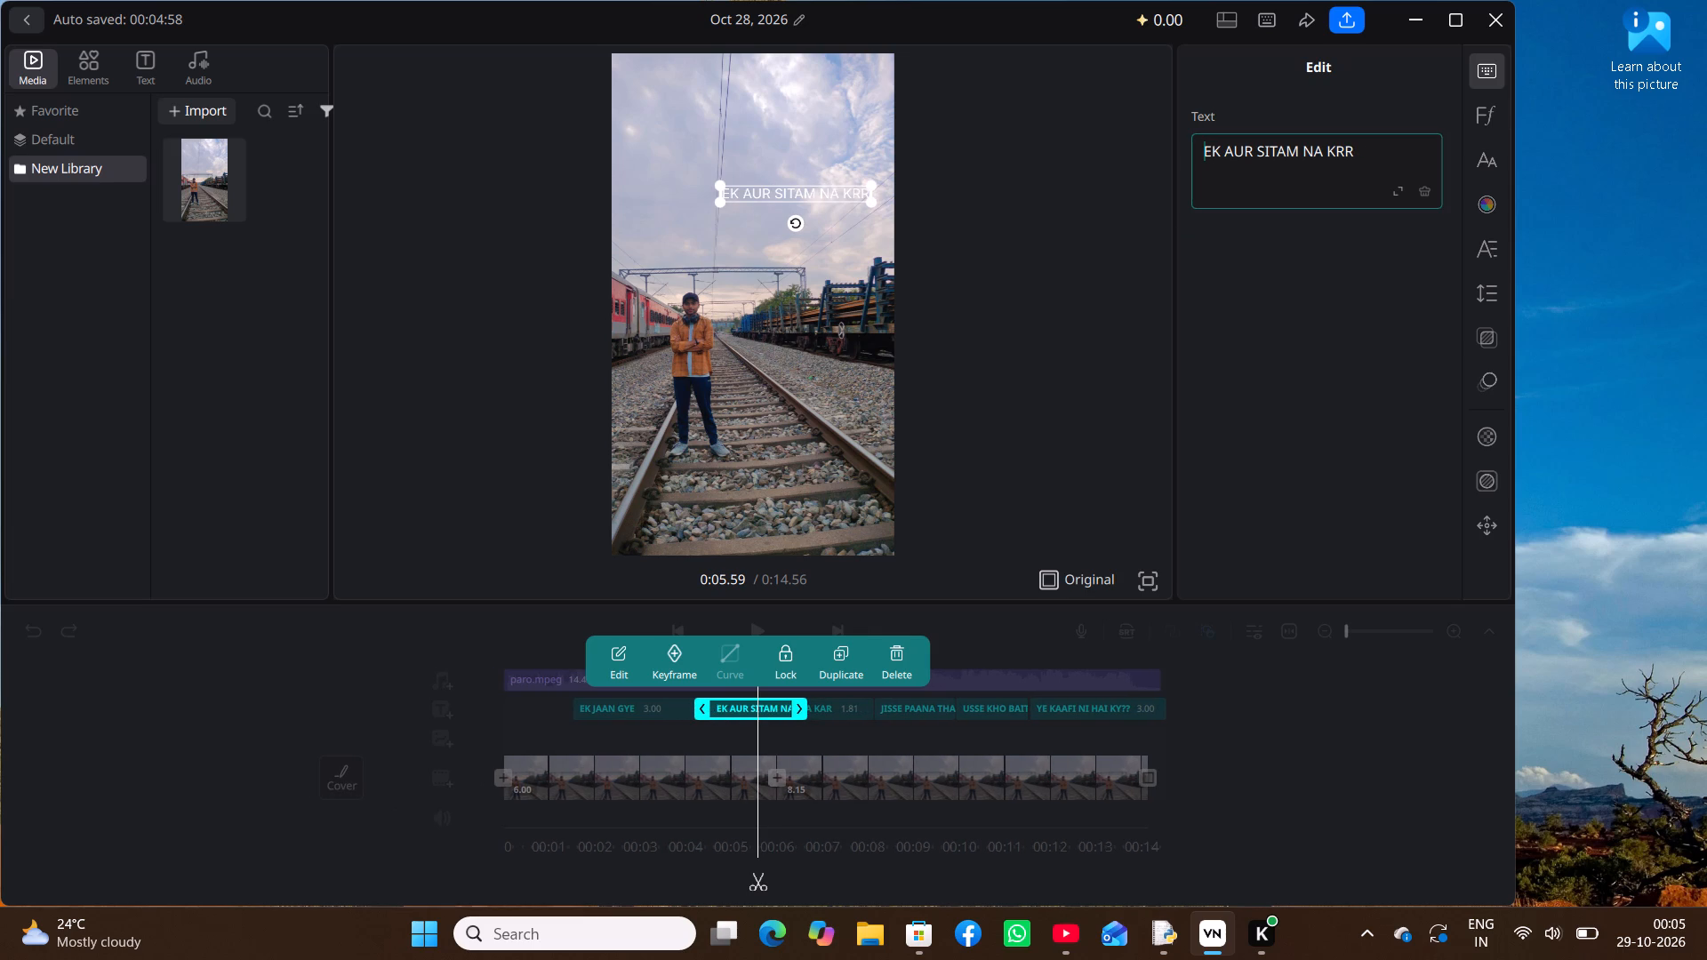
left_click(1360, 146)
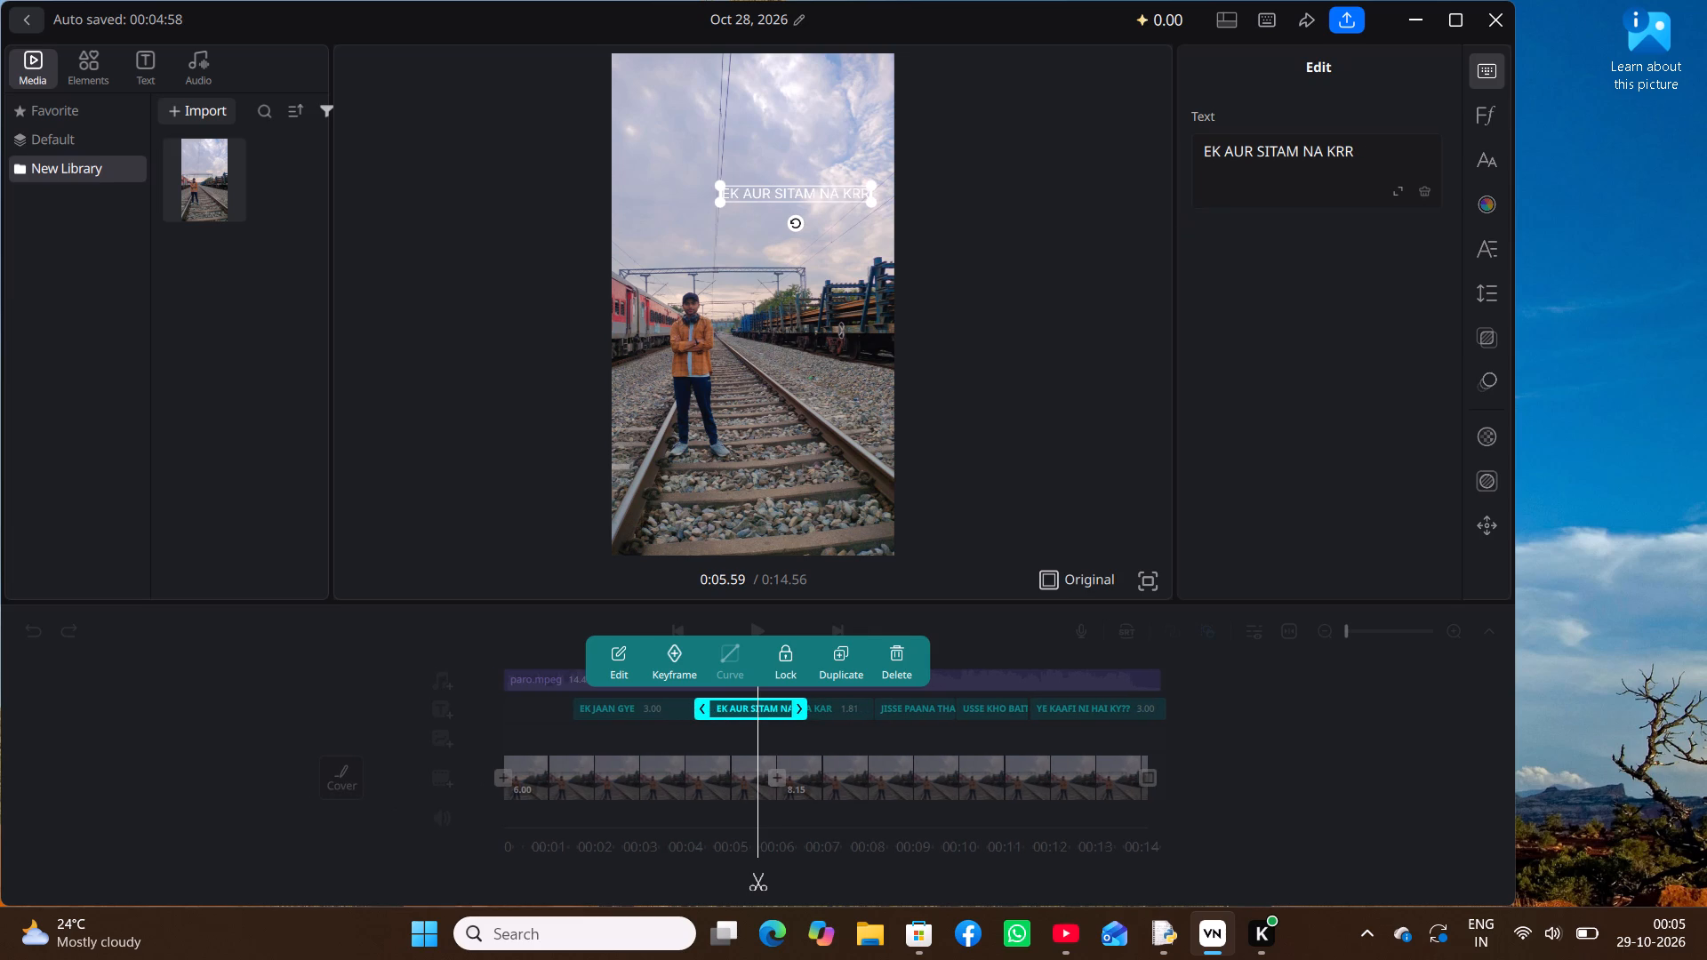
key("BackSpace")
key("BackSpace")
key("BackSpace")
key("BackSpace")
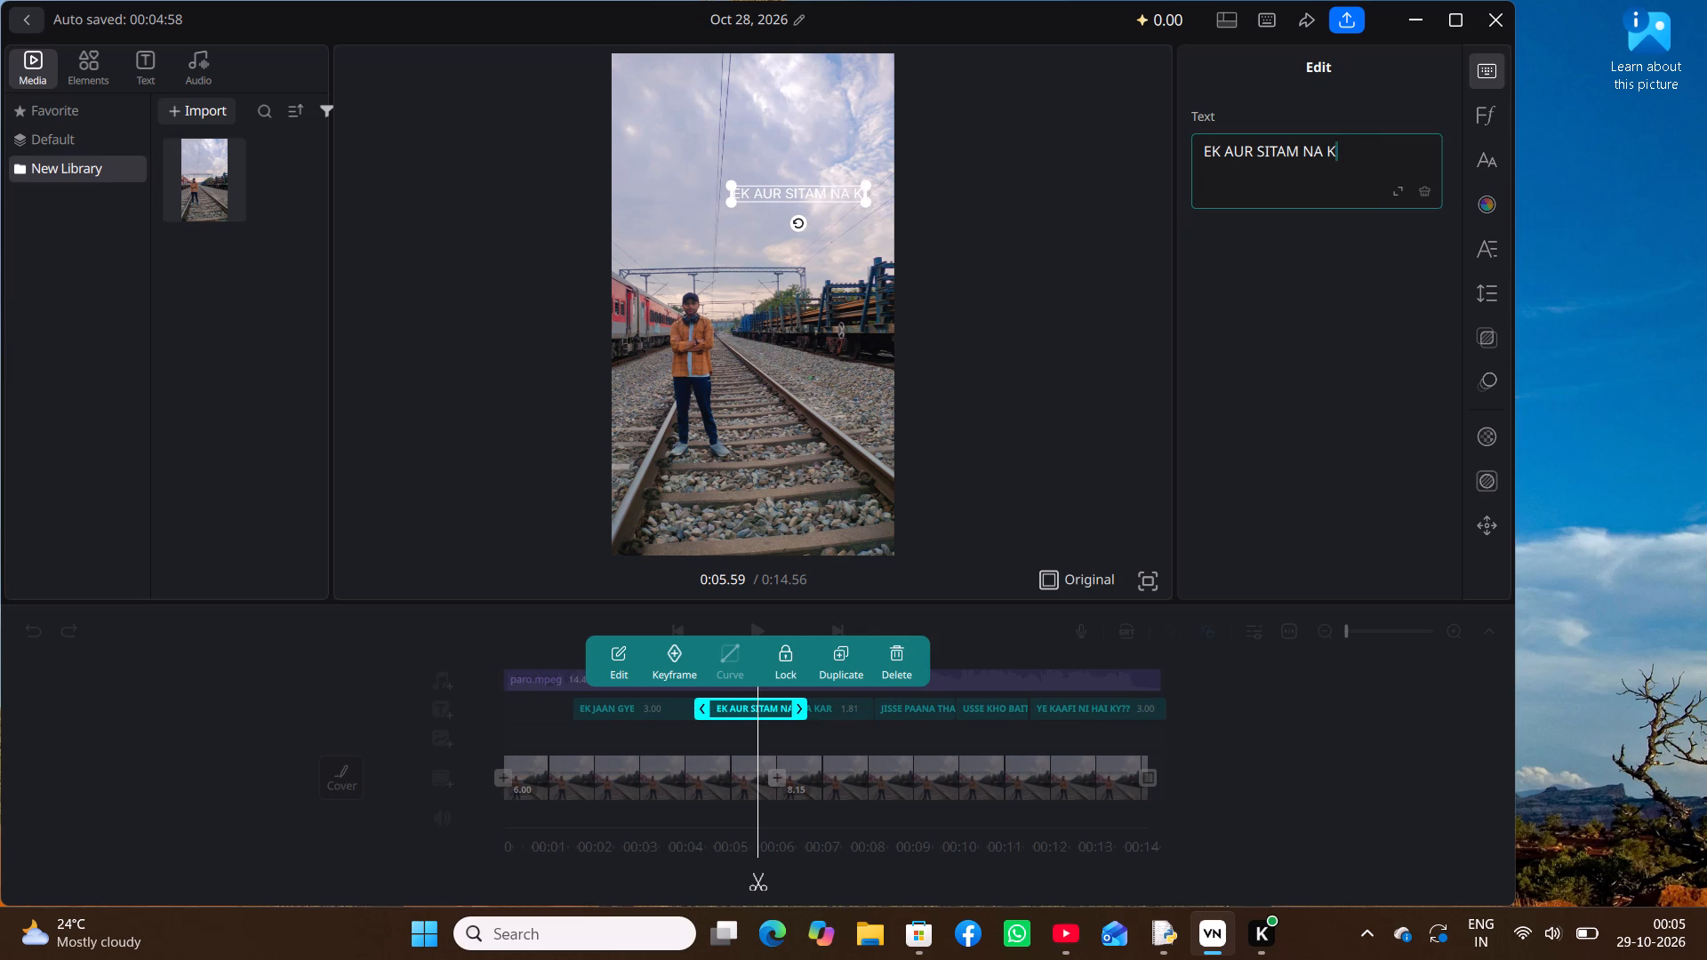
key("BackSpace")
key("BackSpace")
key("BackSpace")
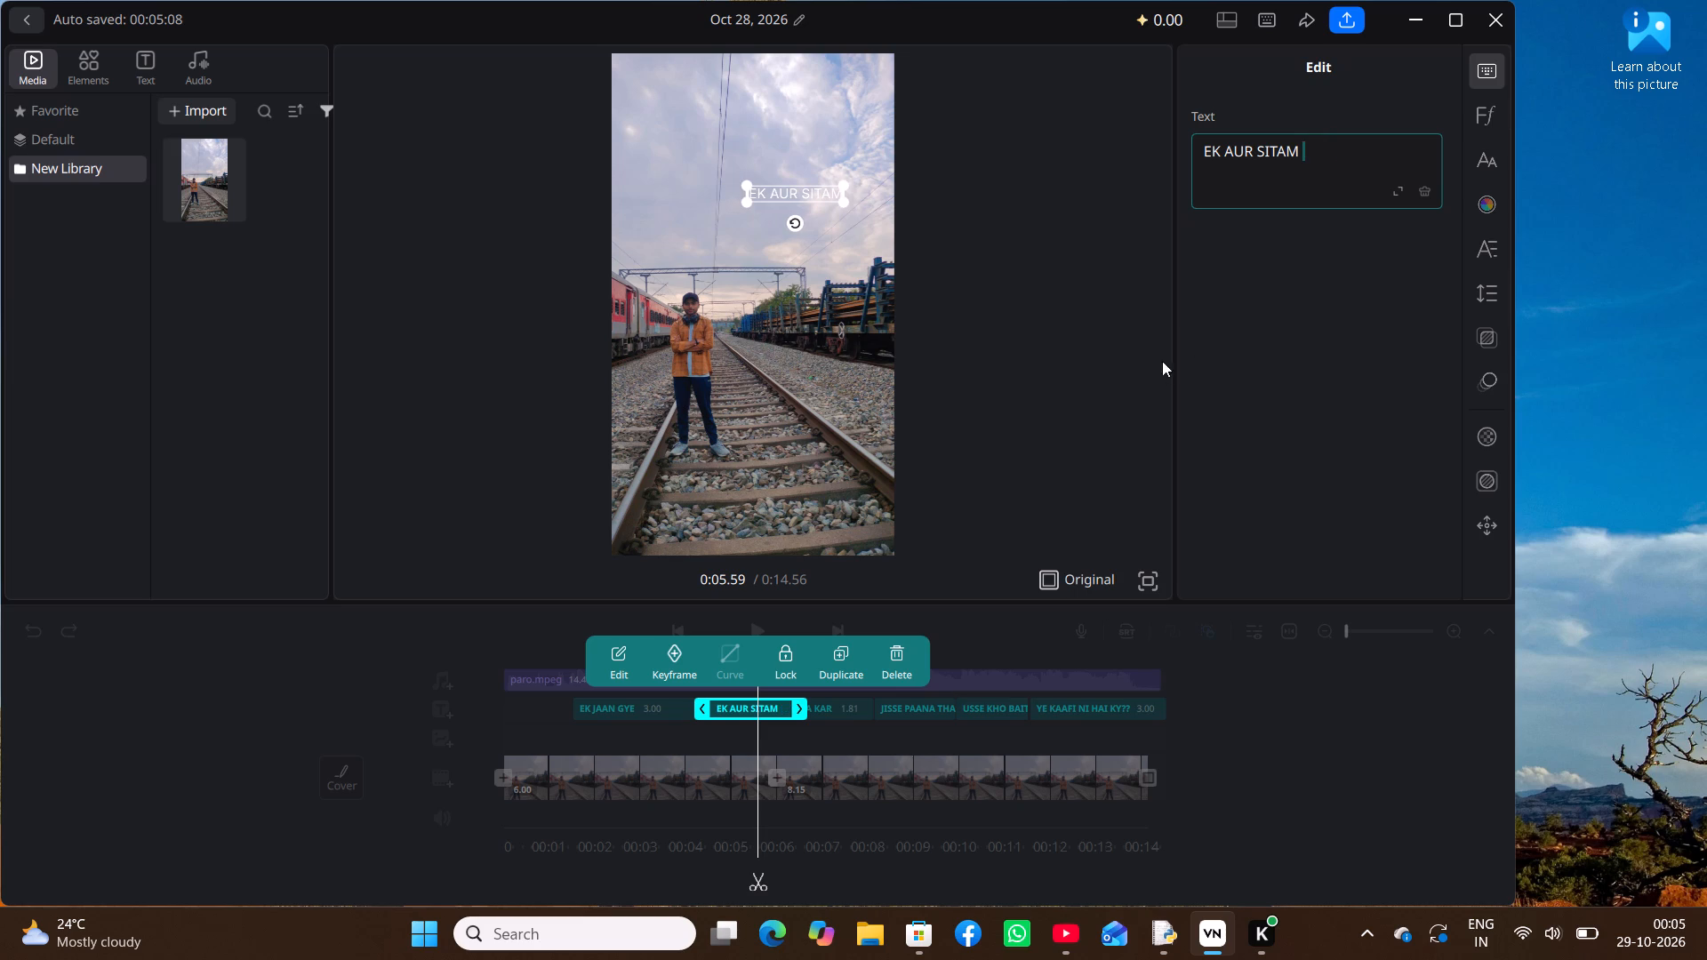
left_click(1102, 372)
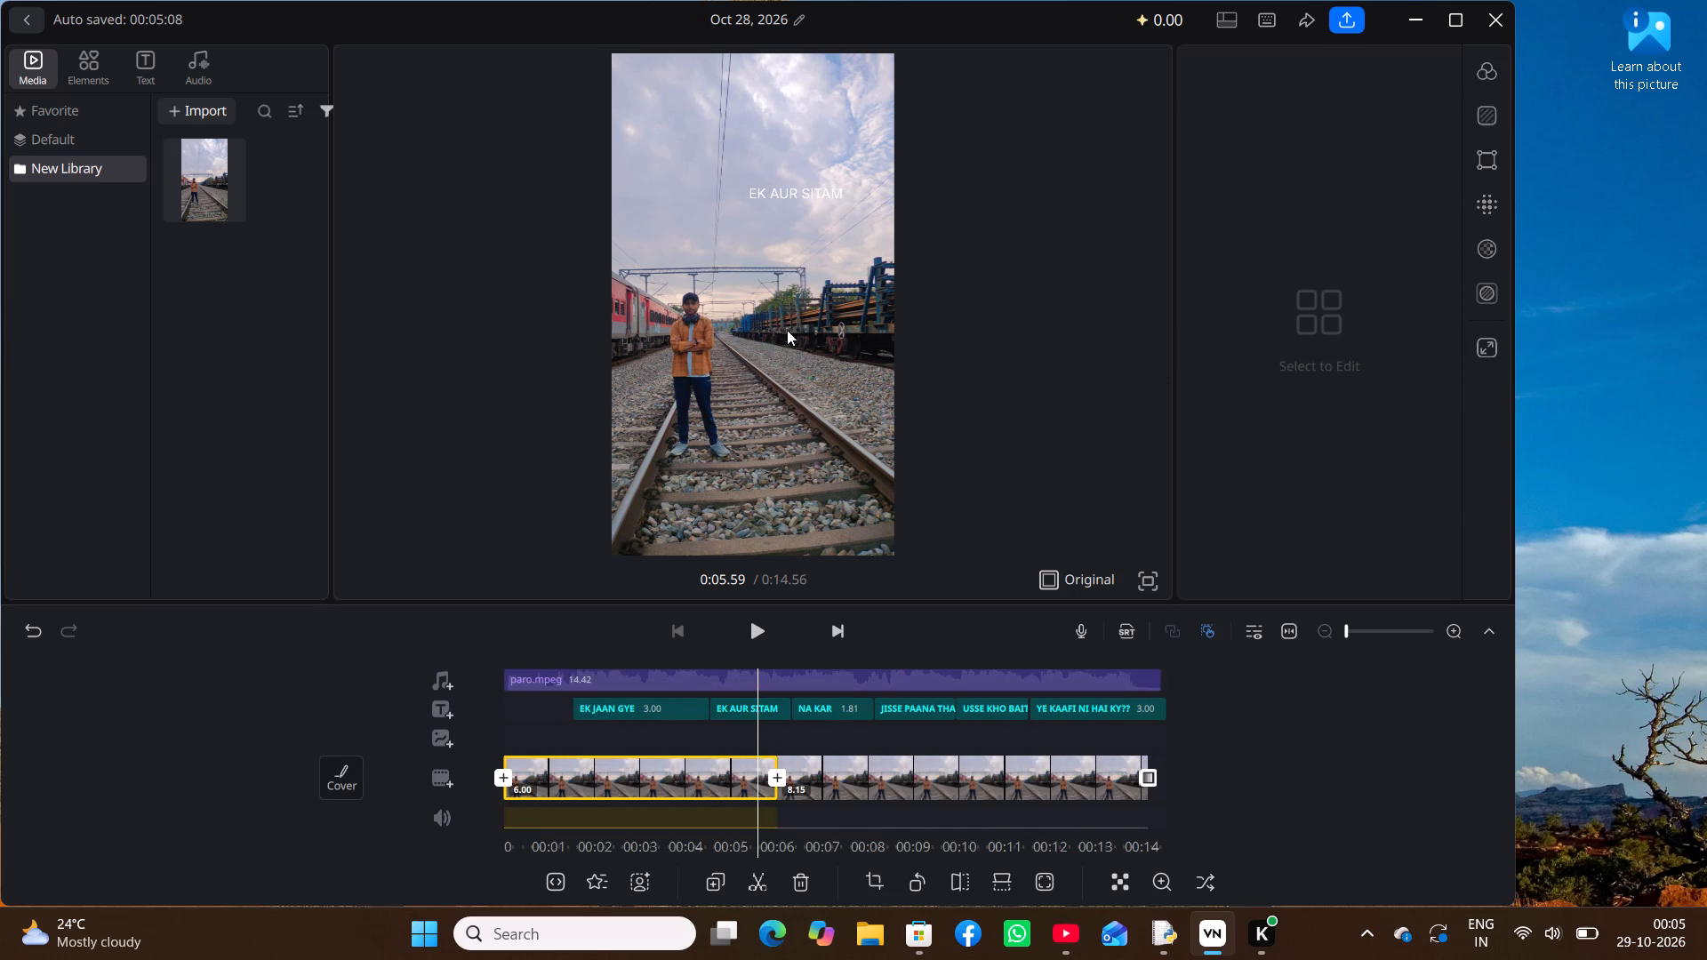
Play the video through to the end to review the split captions.
left_click(747, 631)
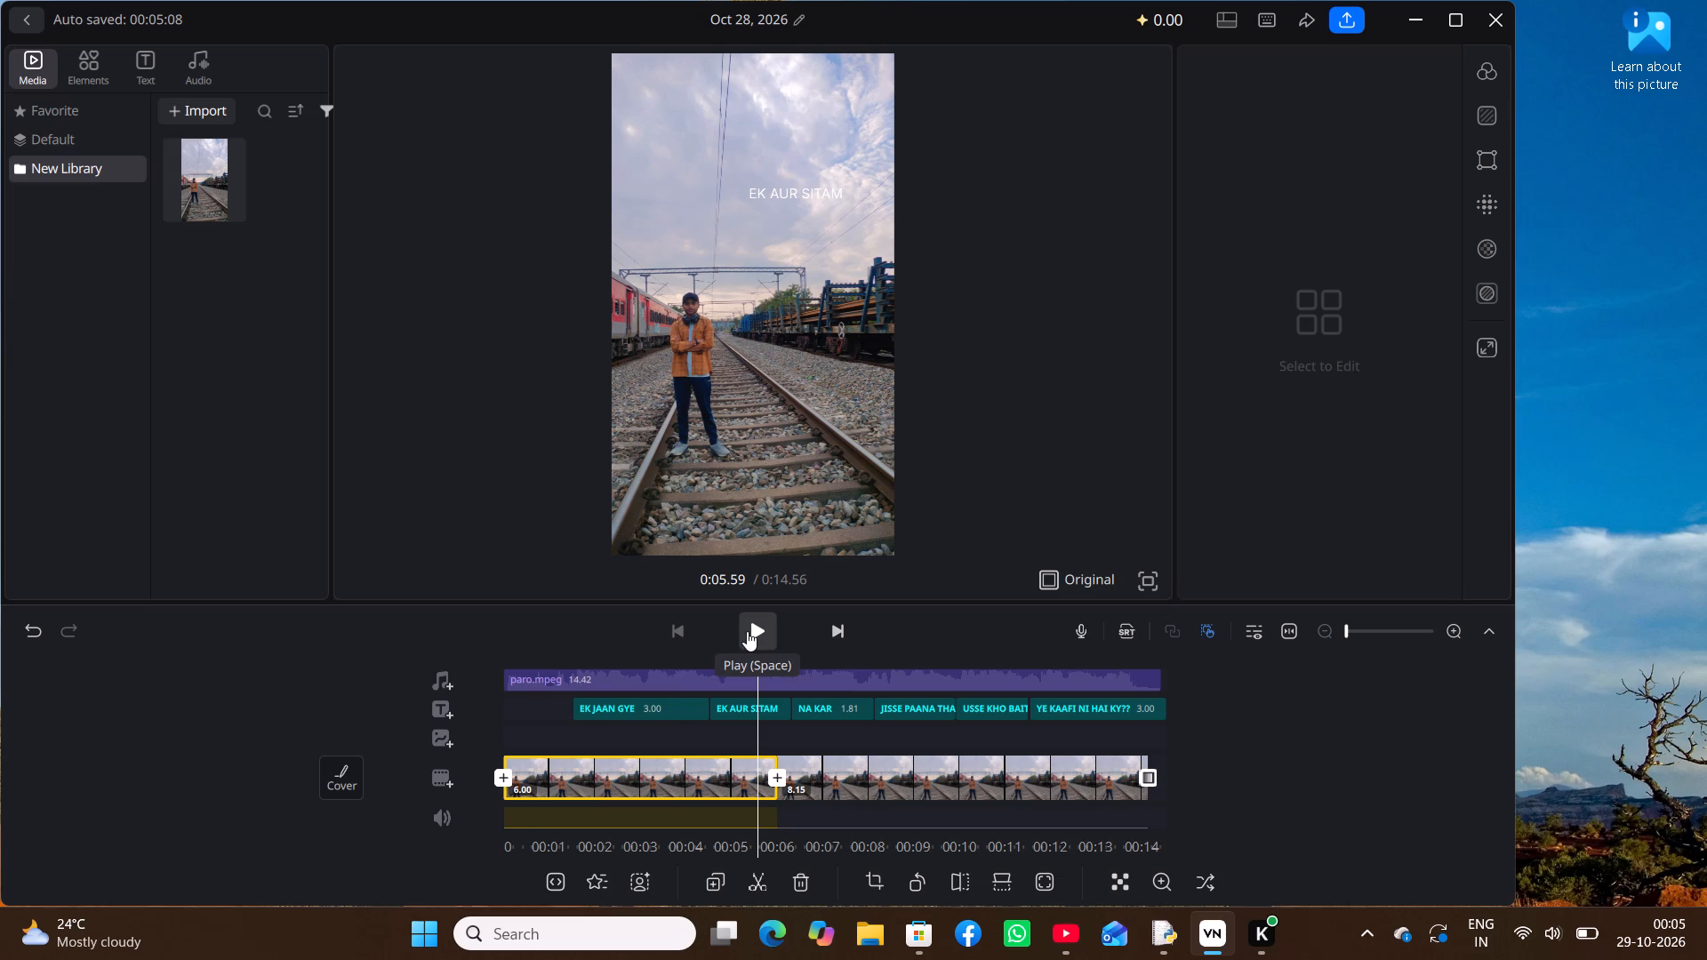
scroll(747, 631, "right", 17)
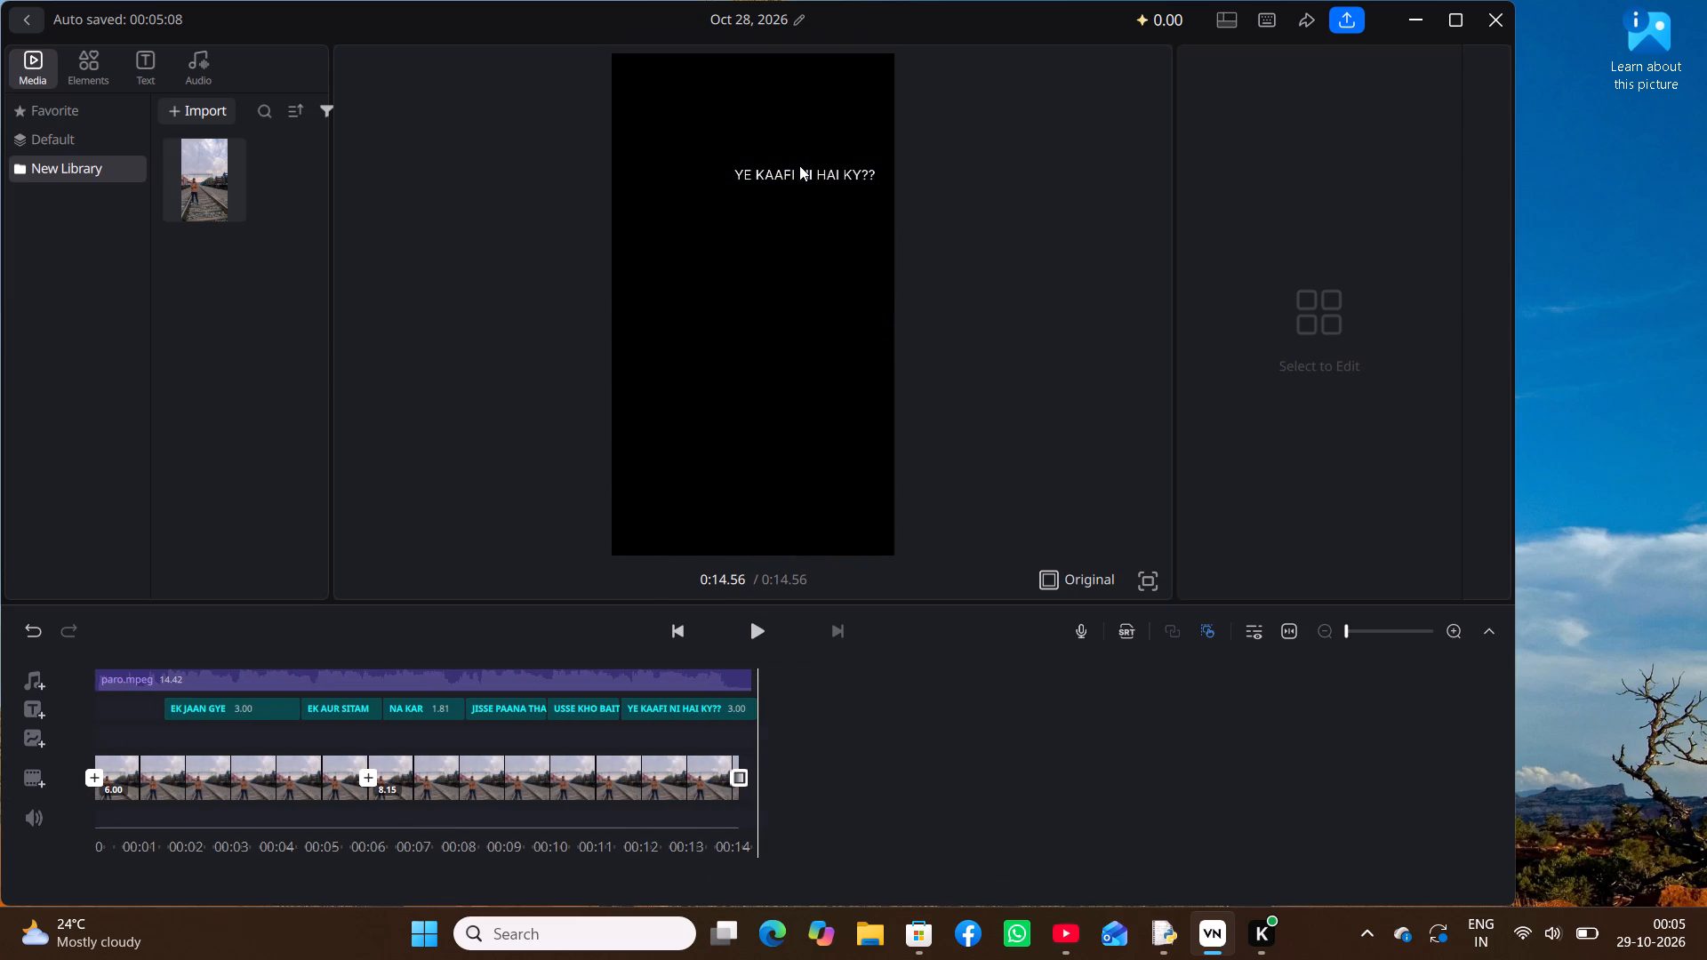
Move the "JISSE PAANA THA" caption rightward in the sky, close to the video frame's right edge.
scroll(799, 165, "down", 1)
scroll(643, 665, "right", 6)
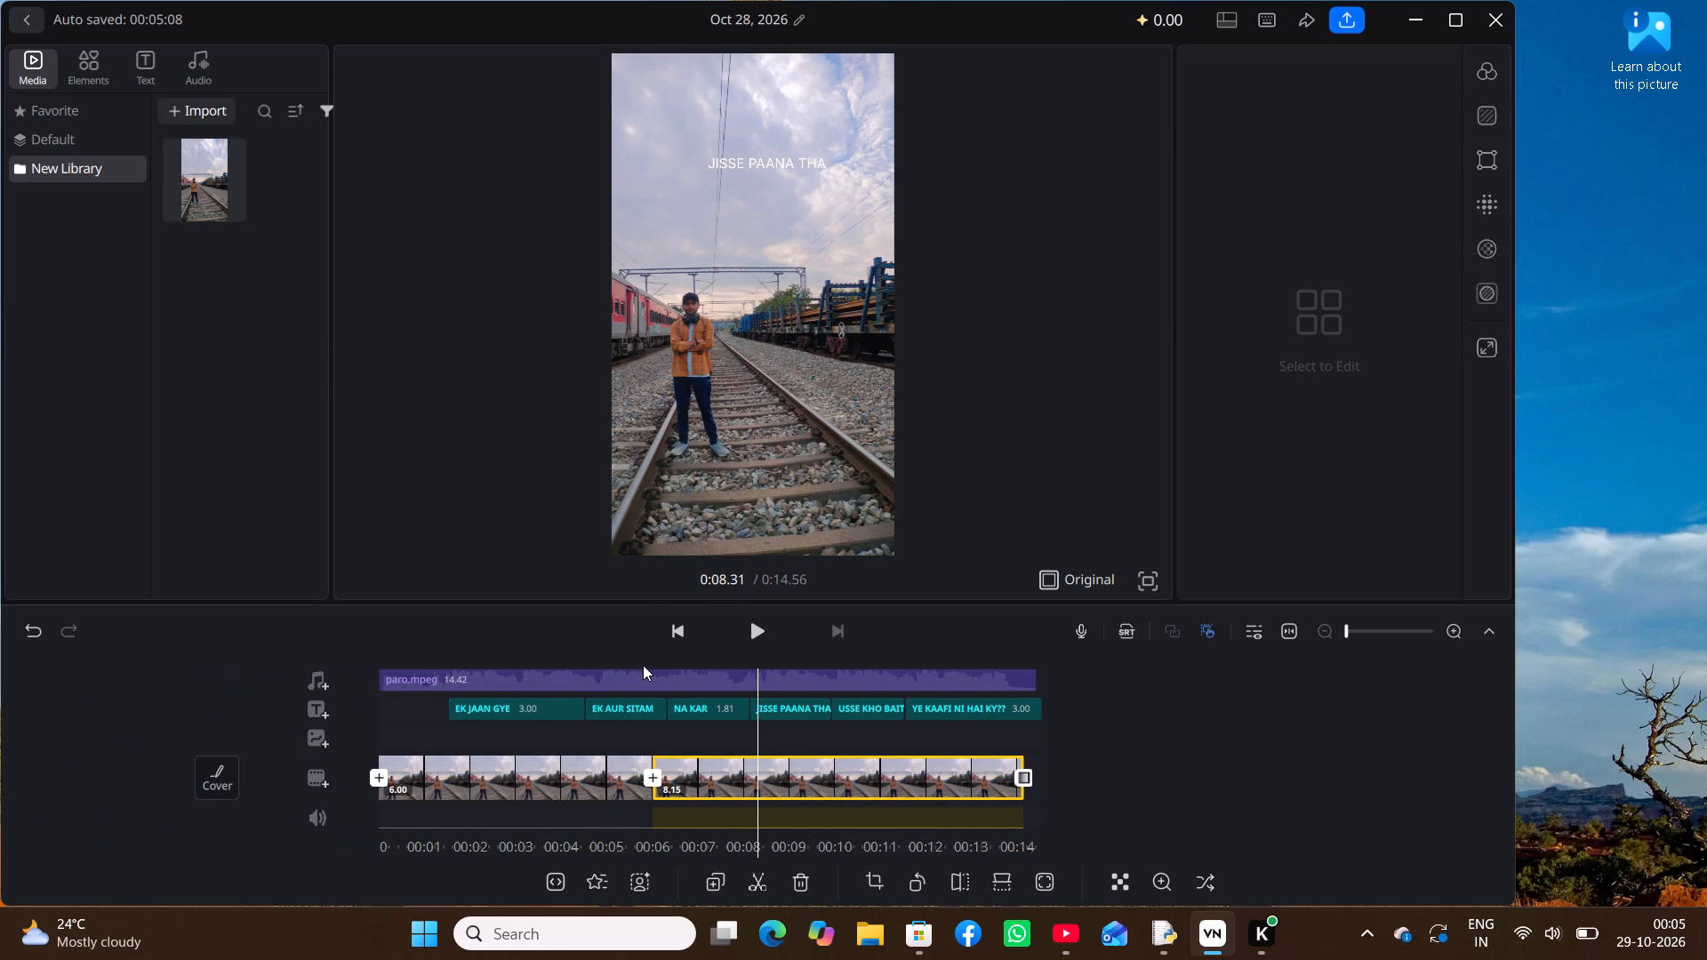
left_click(769, 158)
left_click_drag(769, 158, 786, 161)
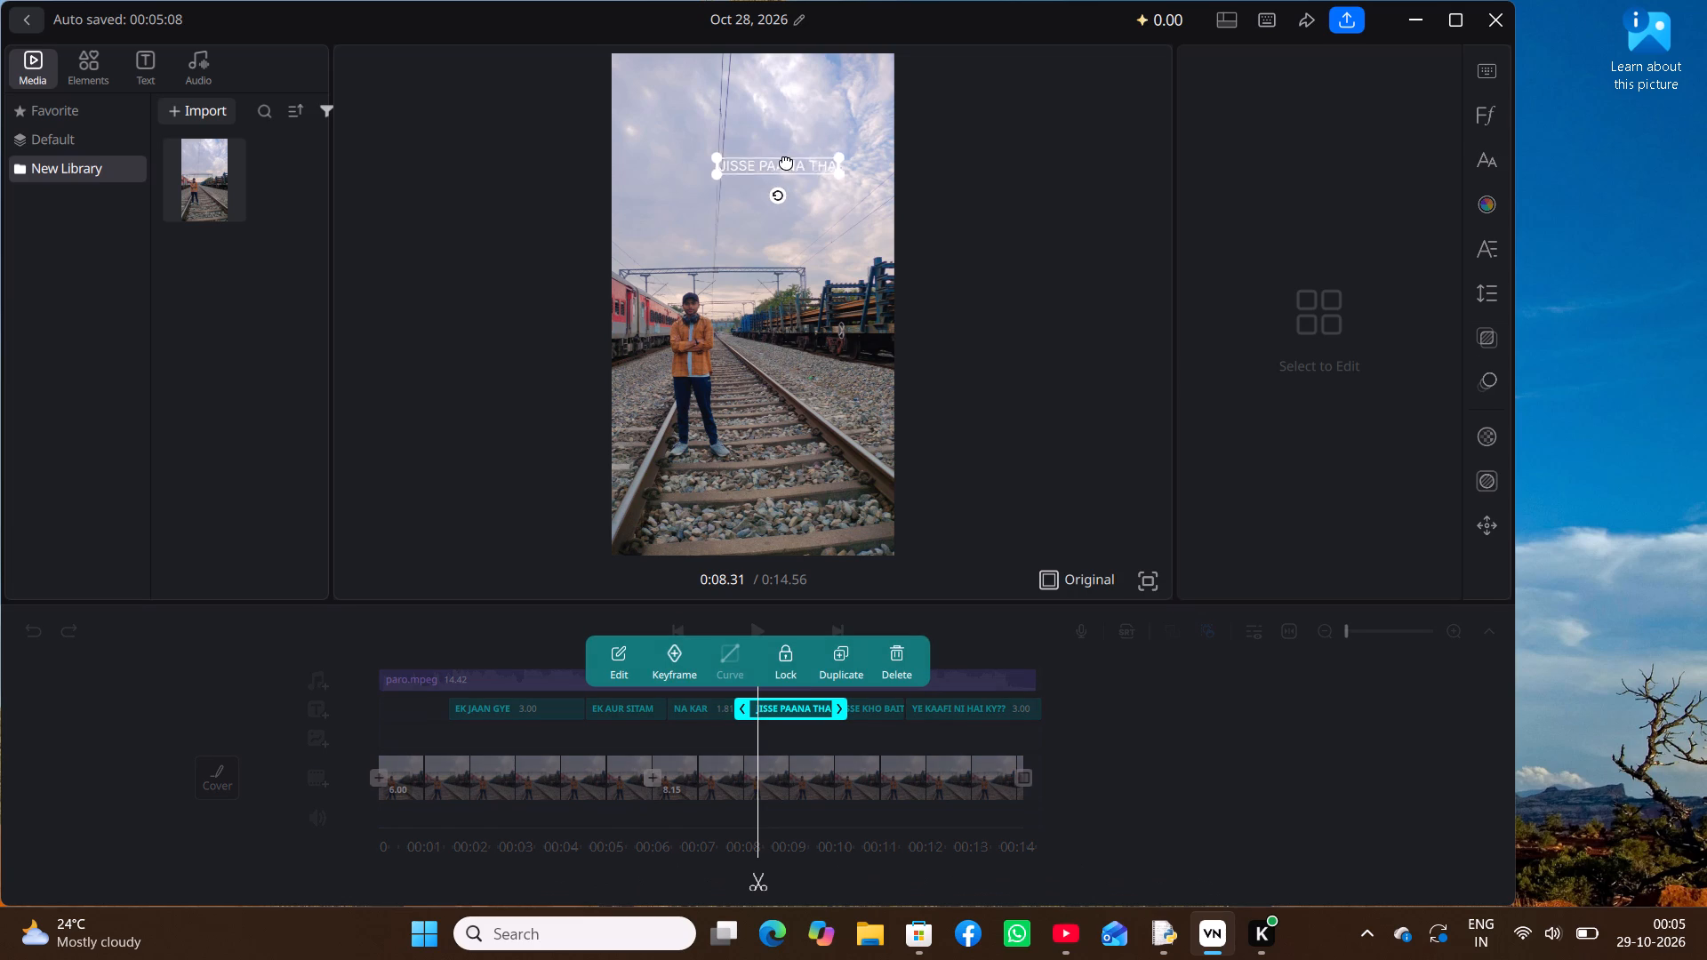
left_click_drag(786, 161, 815, 157)
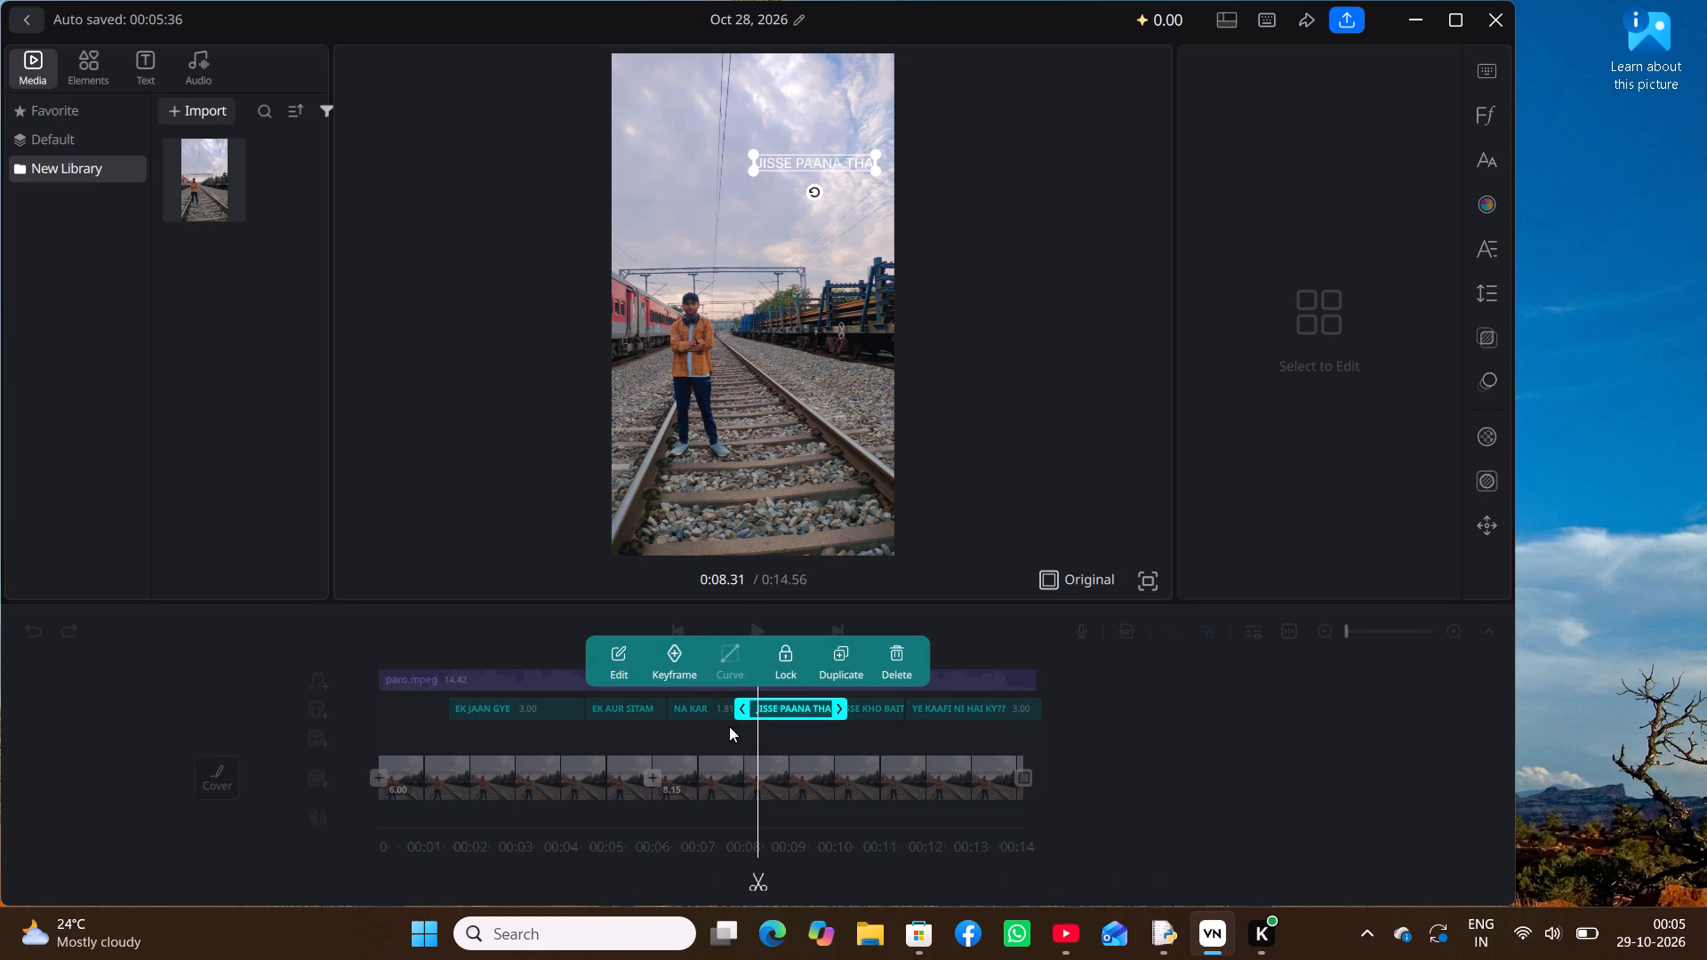
Move the "NA KAR" caption slightly up and to the right in the sky of the video frame.
left_click(702, 707)
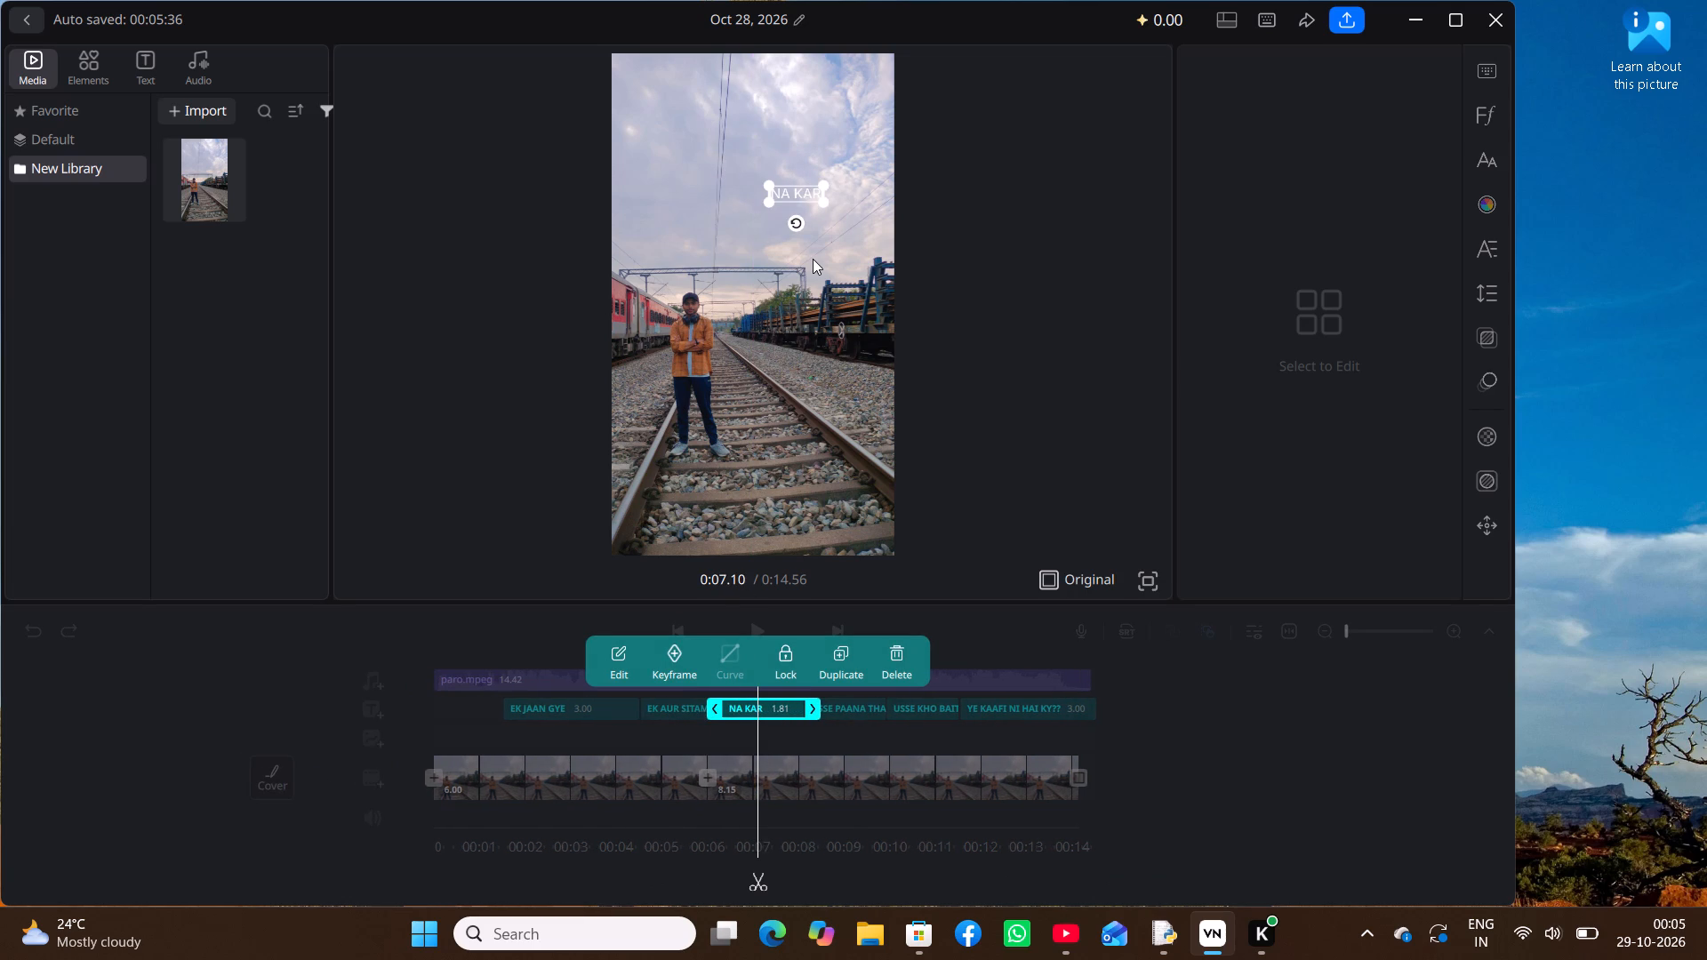
left_click_drag(792, 194, 788, 186)
left_click_drag(788, 186, 779, 176)
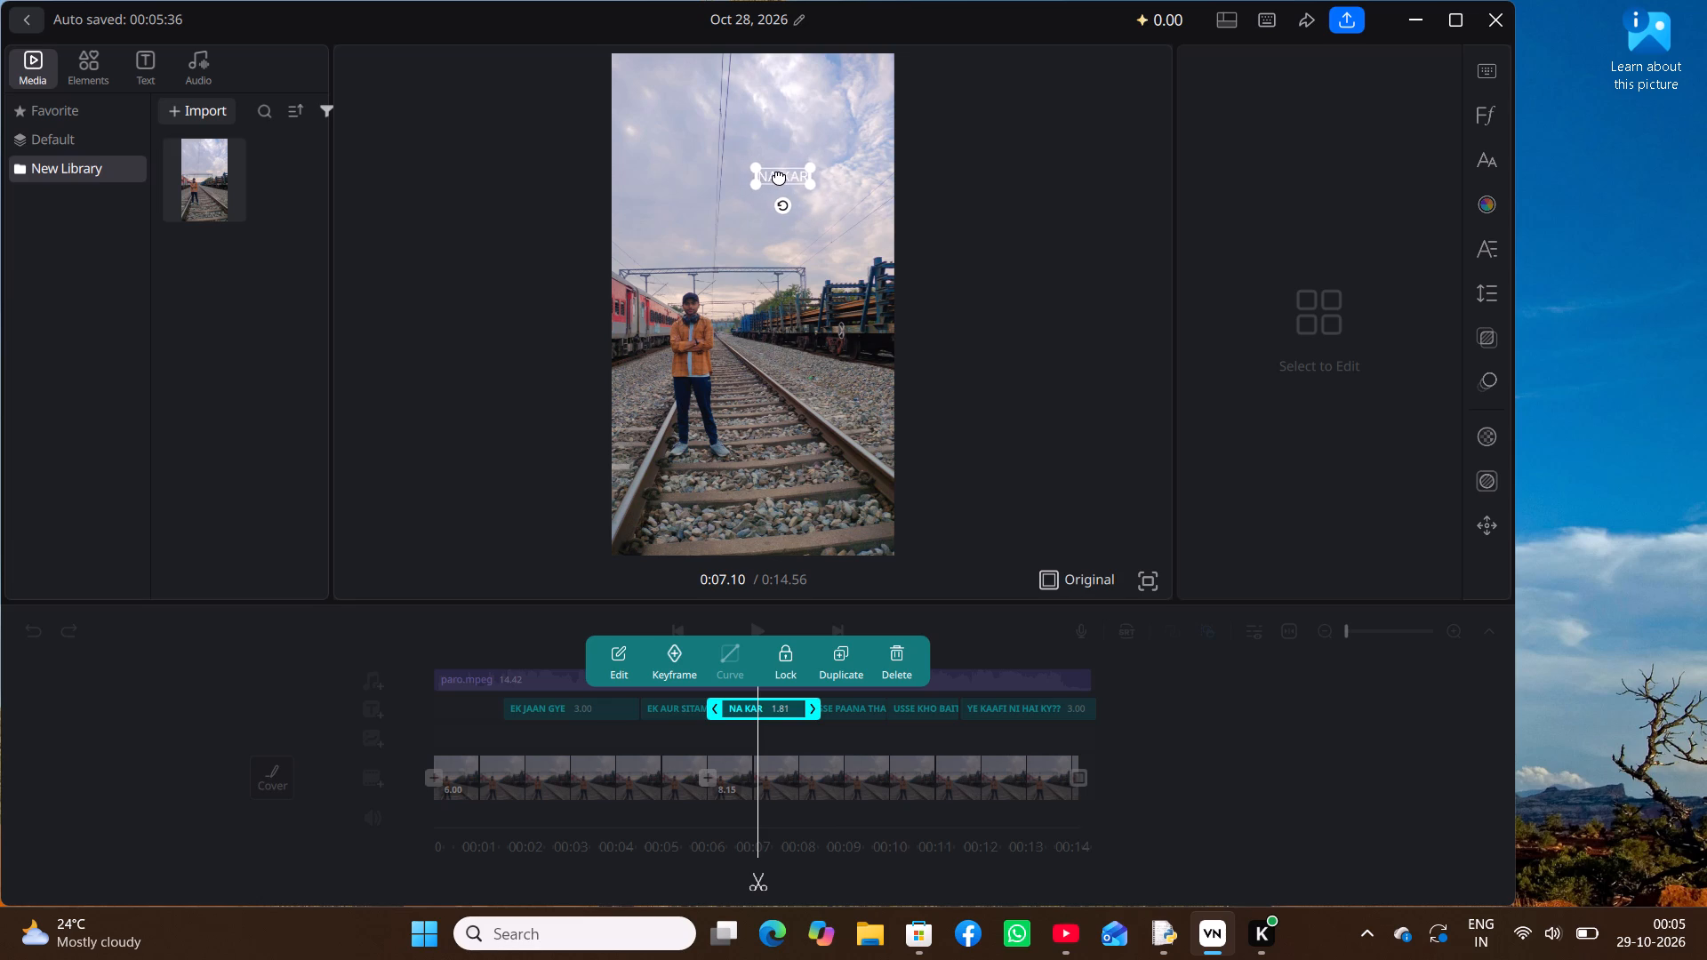
left_click_drag(779, 176, 787, 175)
left_click_drag(787, 175, 806, 180)
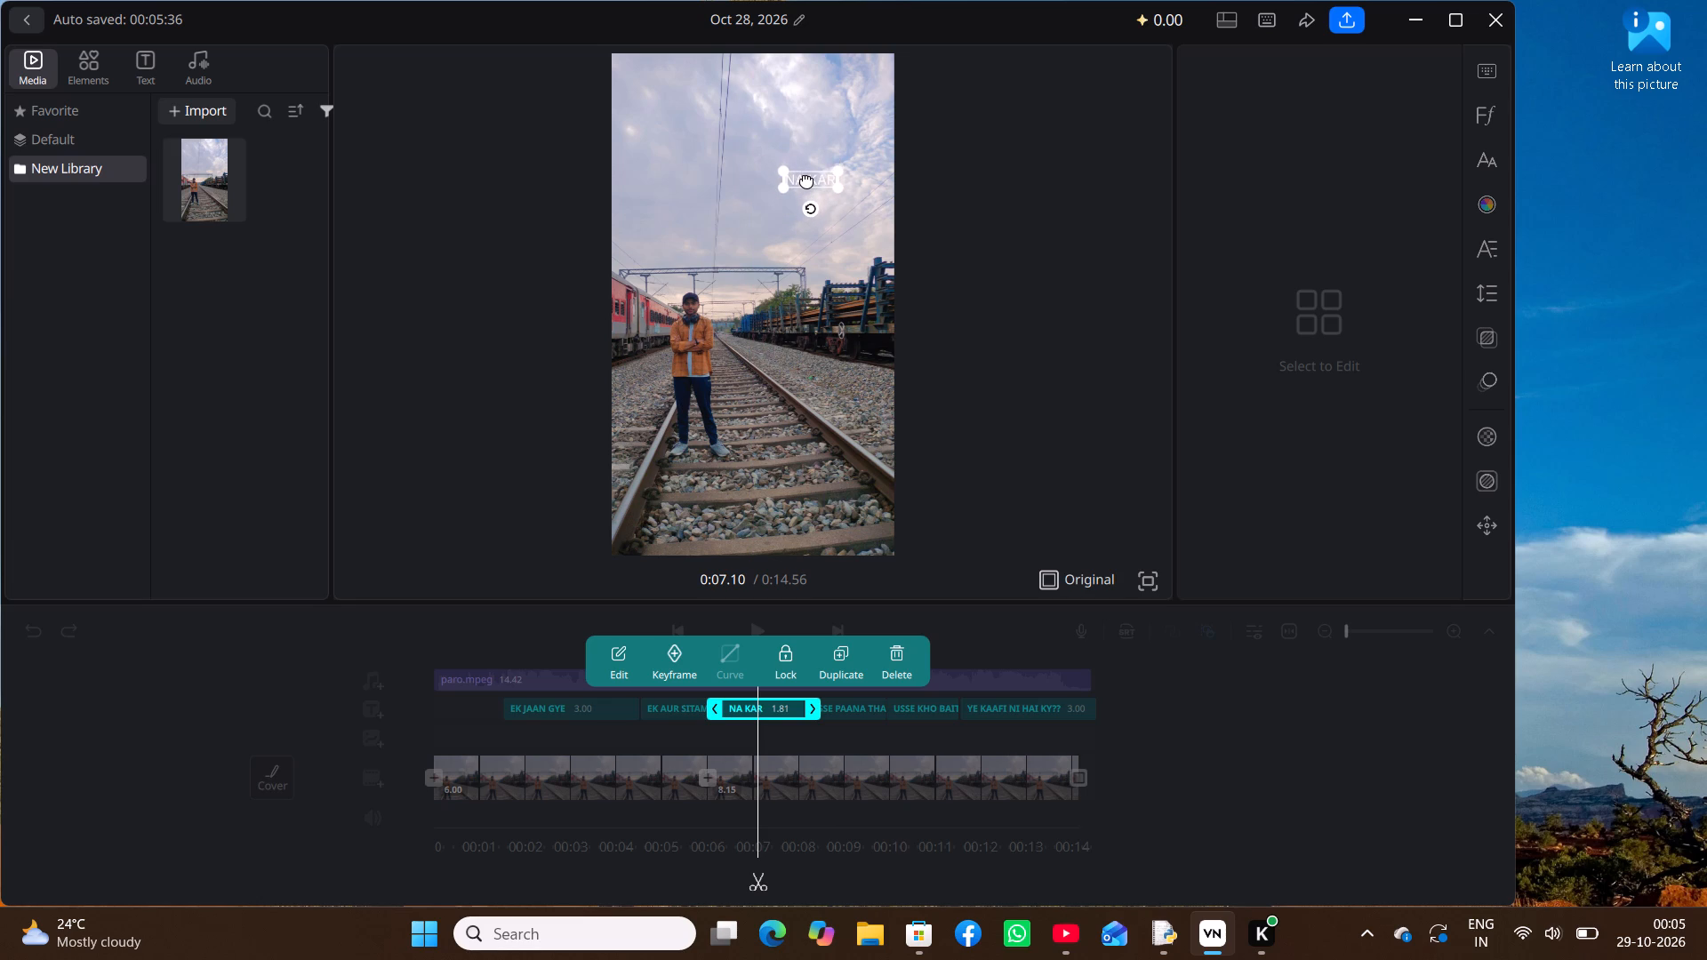
left_click_drag(806, 180, 805, 180)
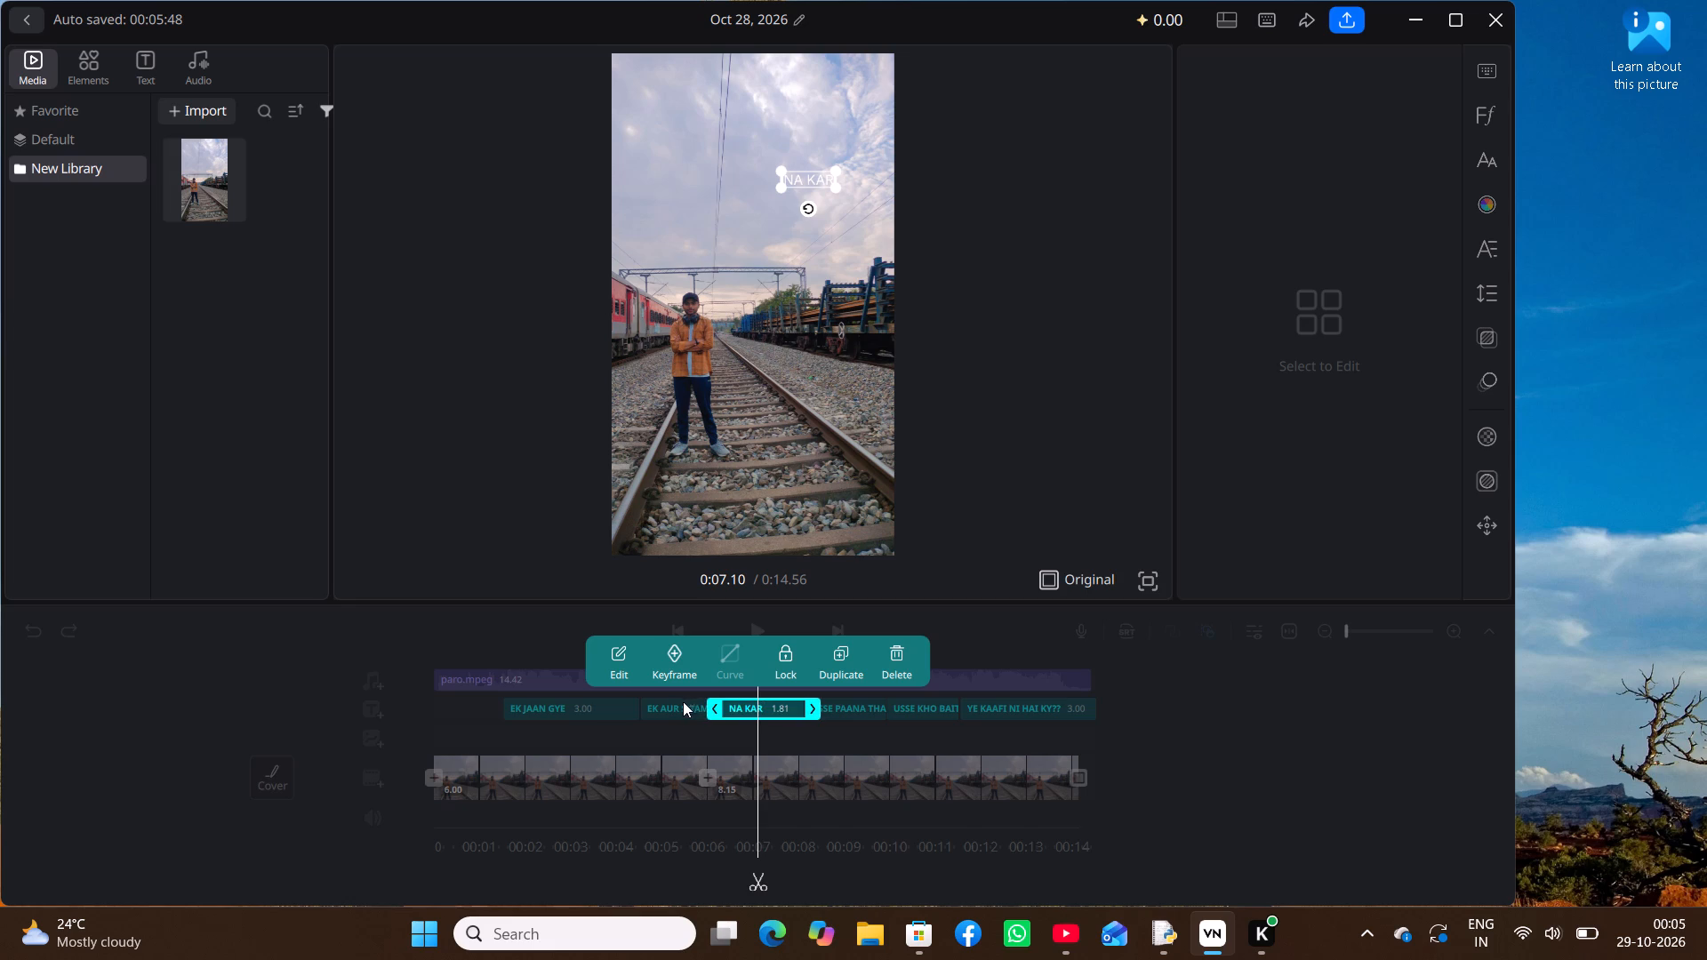
Shift the "EK AUR SITAM" caption slightly to the right and up in the video frame.
left_click(670, 700)
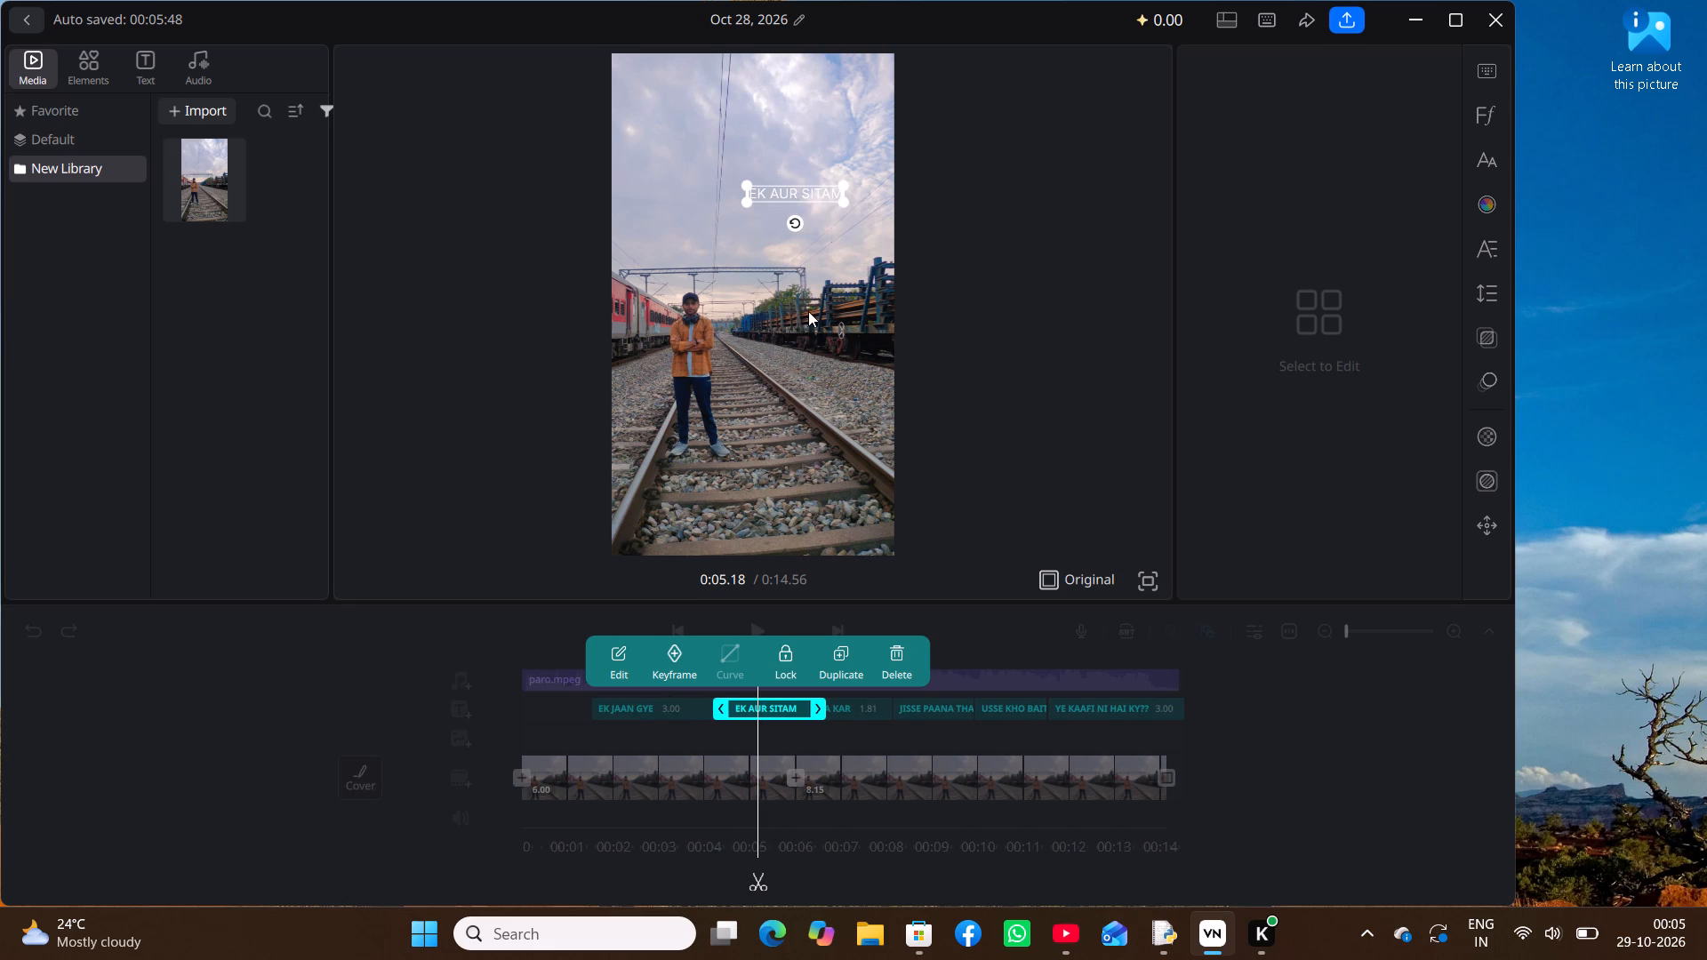
left_click(790, 188)
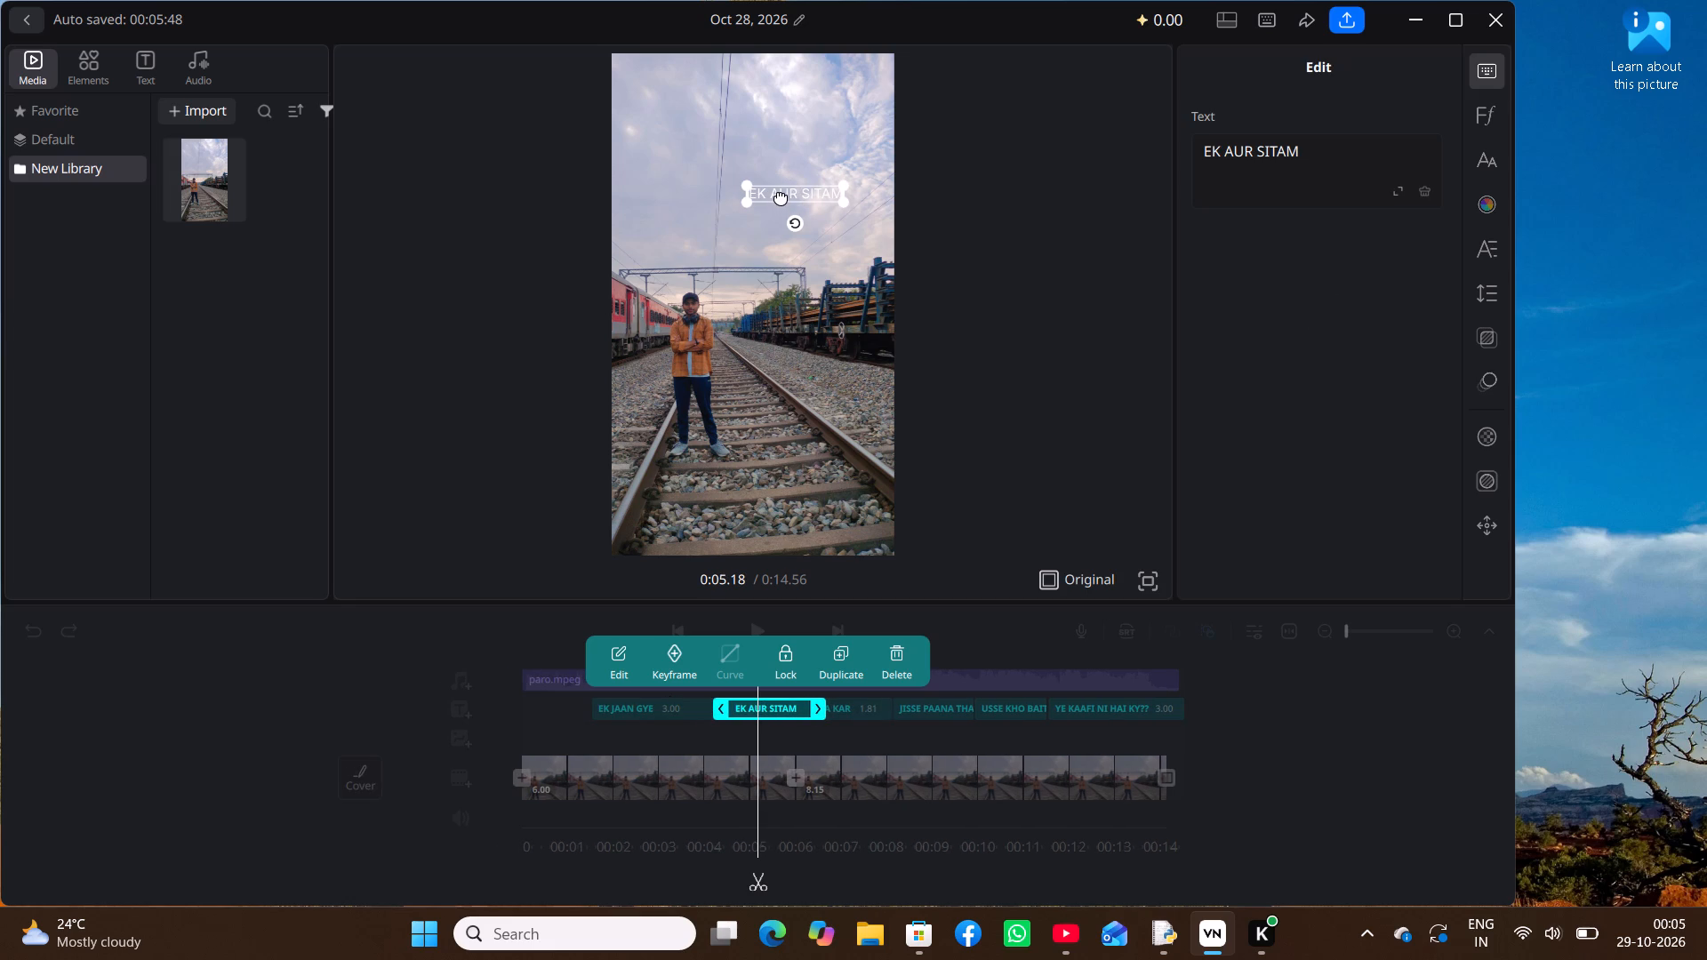
left_click_drag(781, 196, 785, 193)
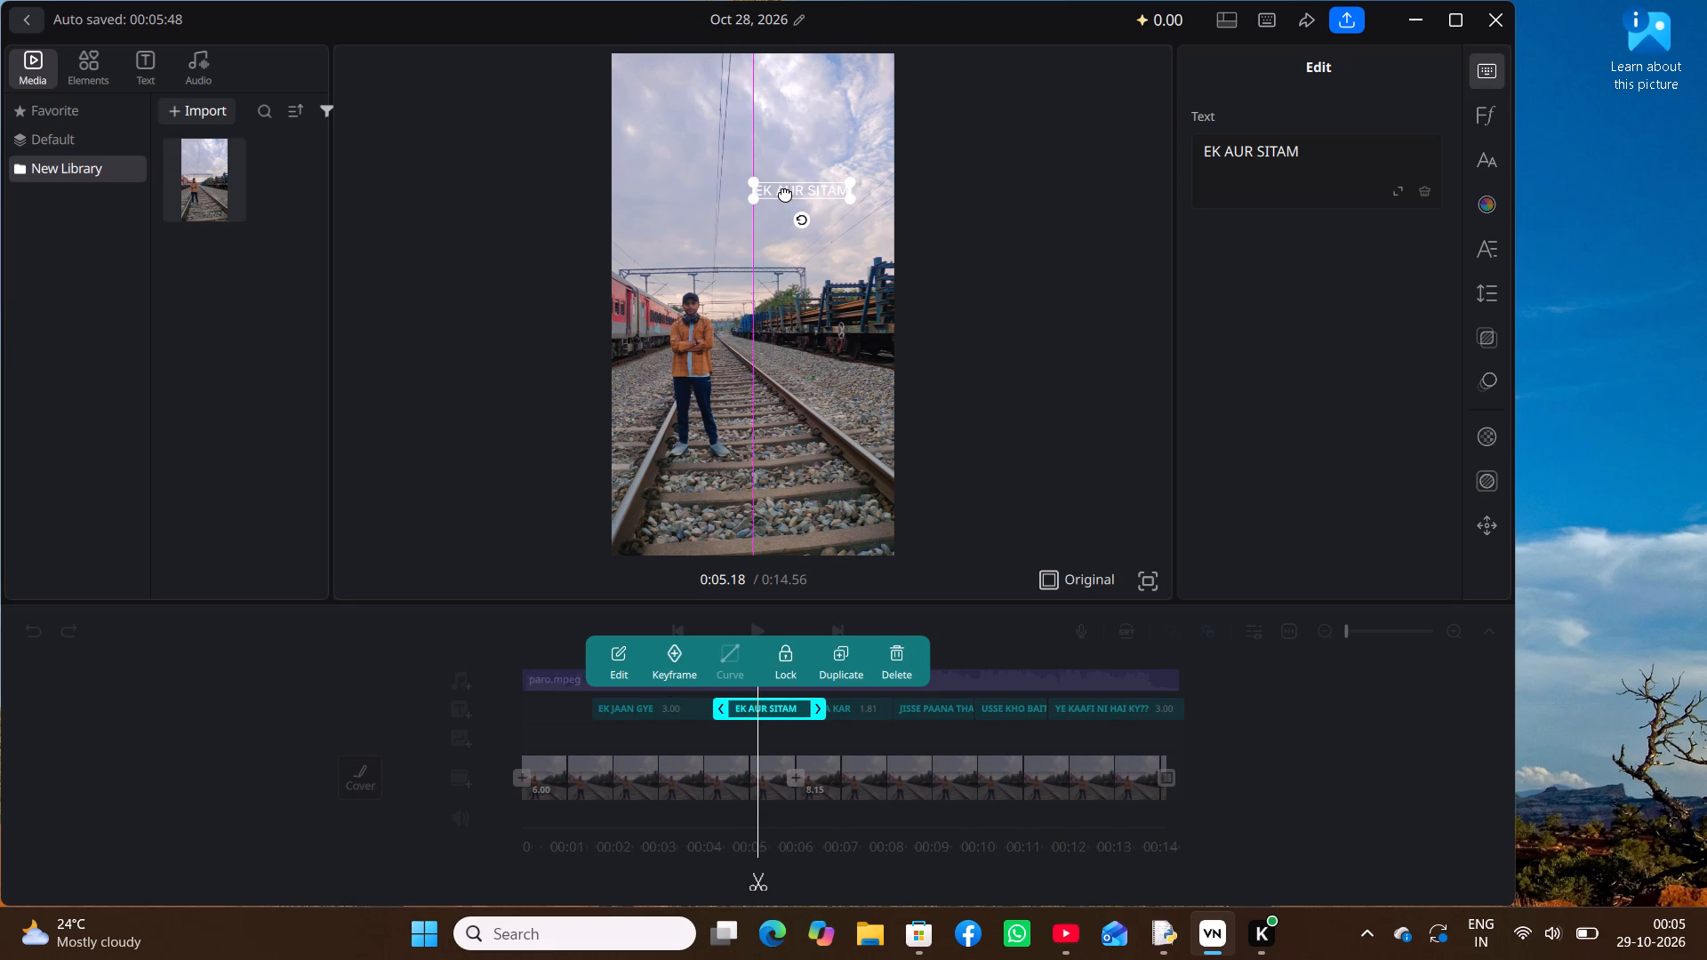
left_click_drag(785, 193, 798, 192)
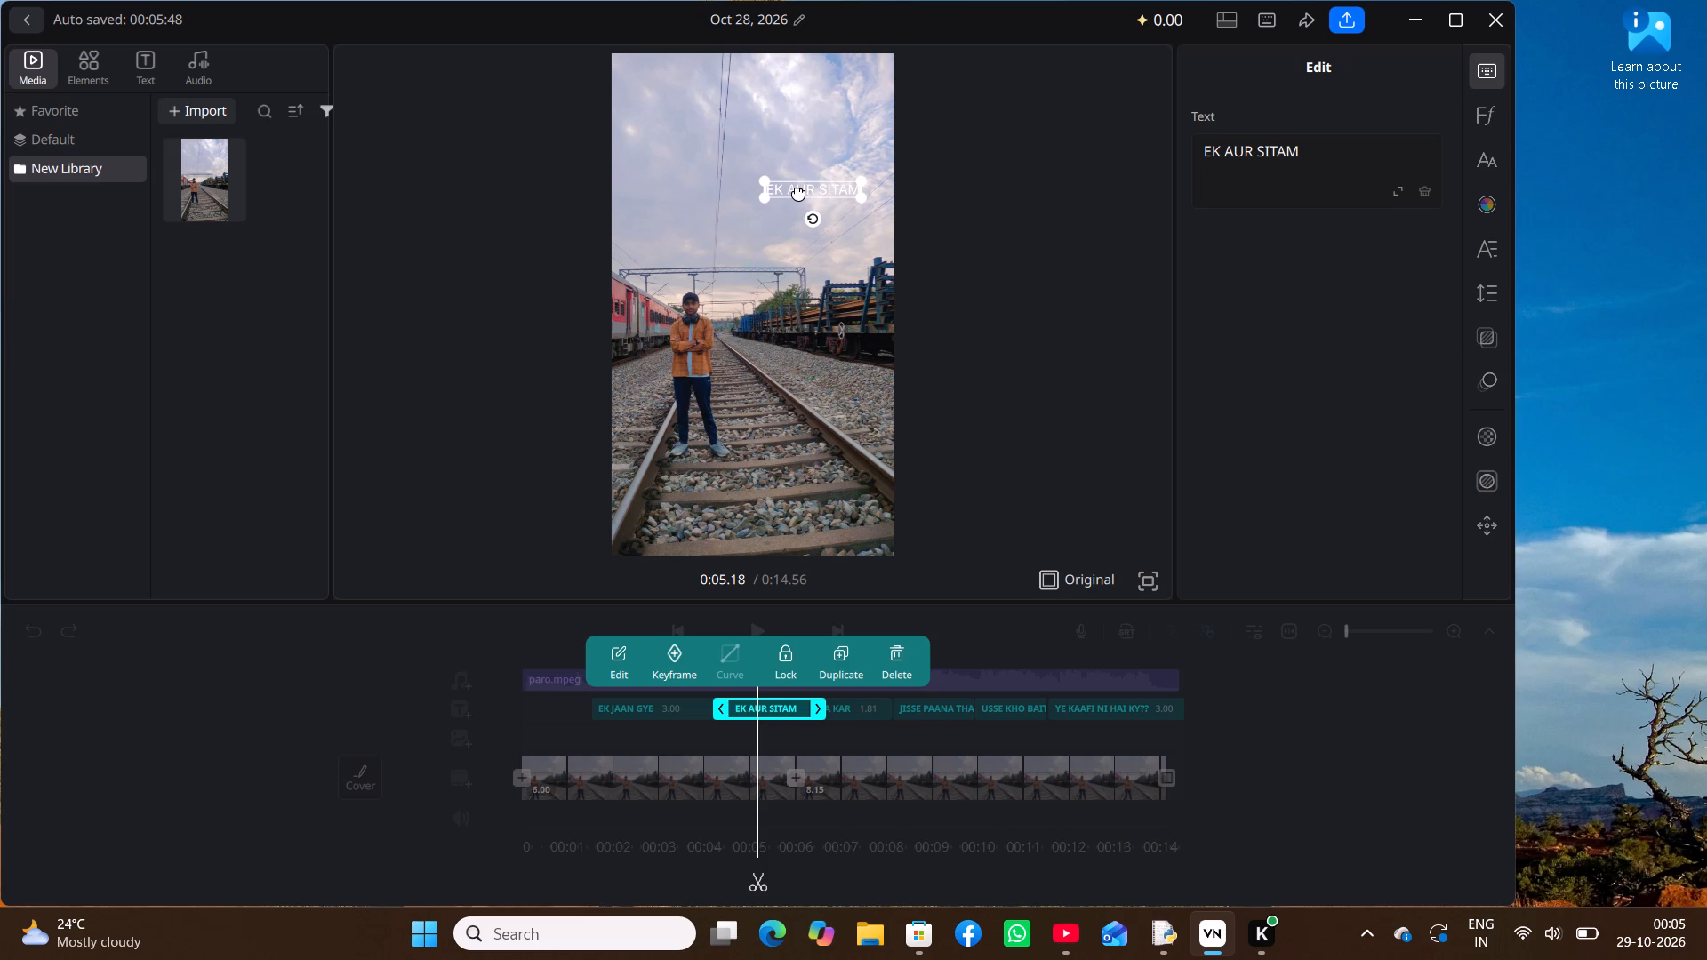
Split the two-line "EK JAAN GYE EK JAATE NI" caption at 0:02.69.
left_click(641, 706)
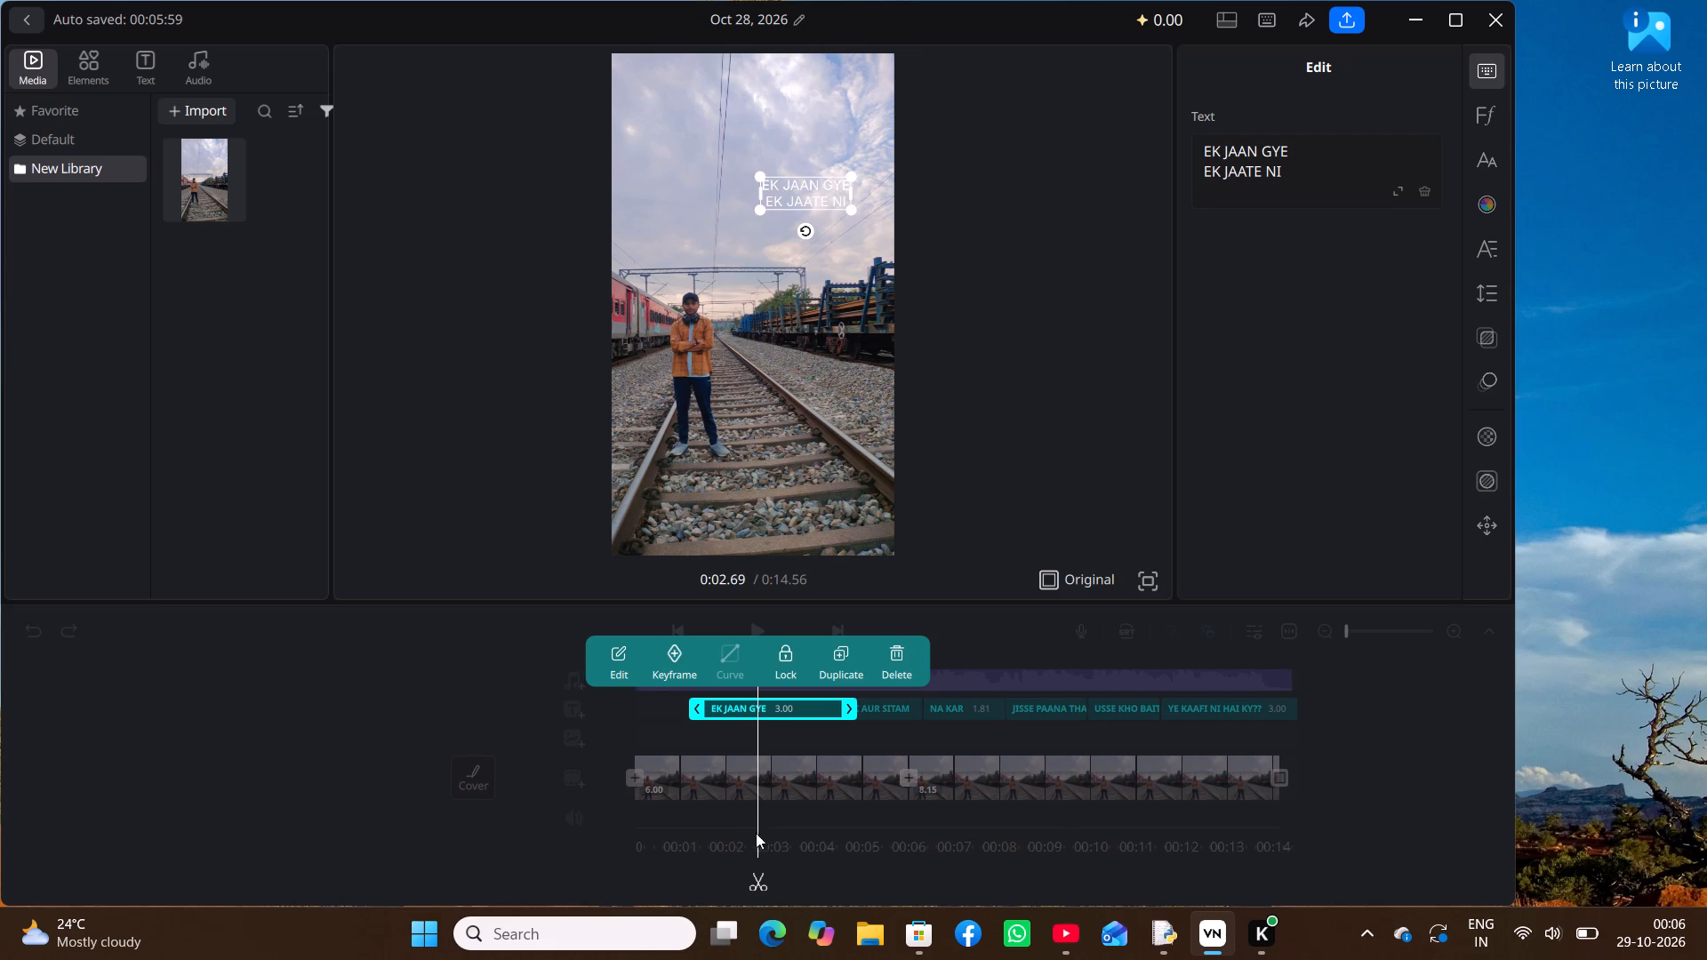
left_click(751, 872)
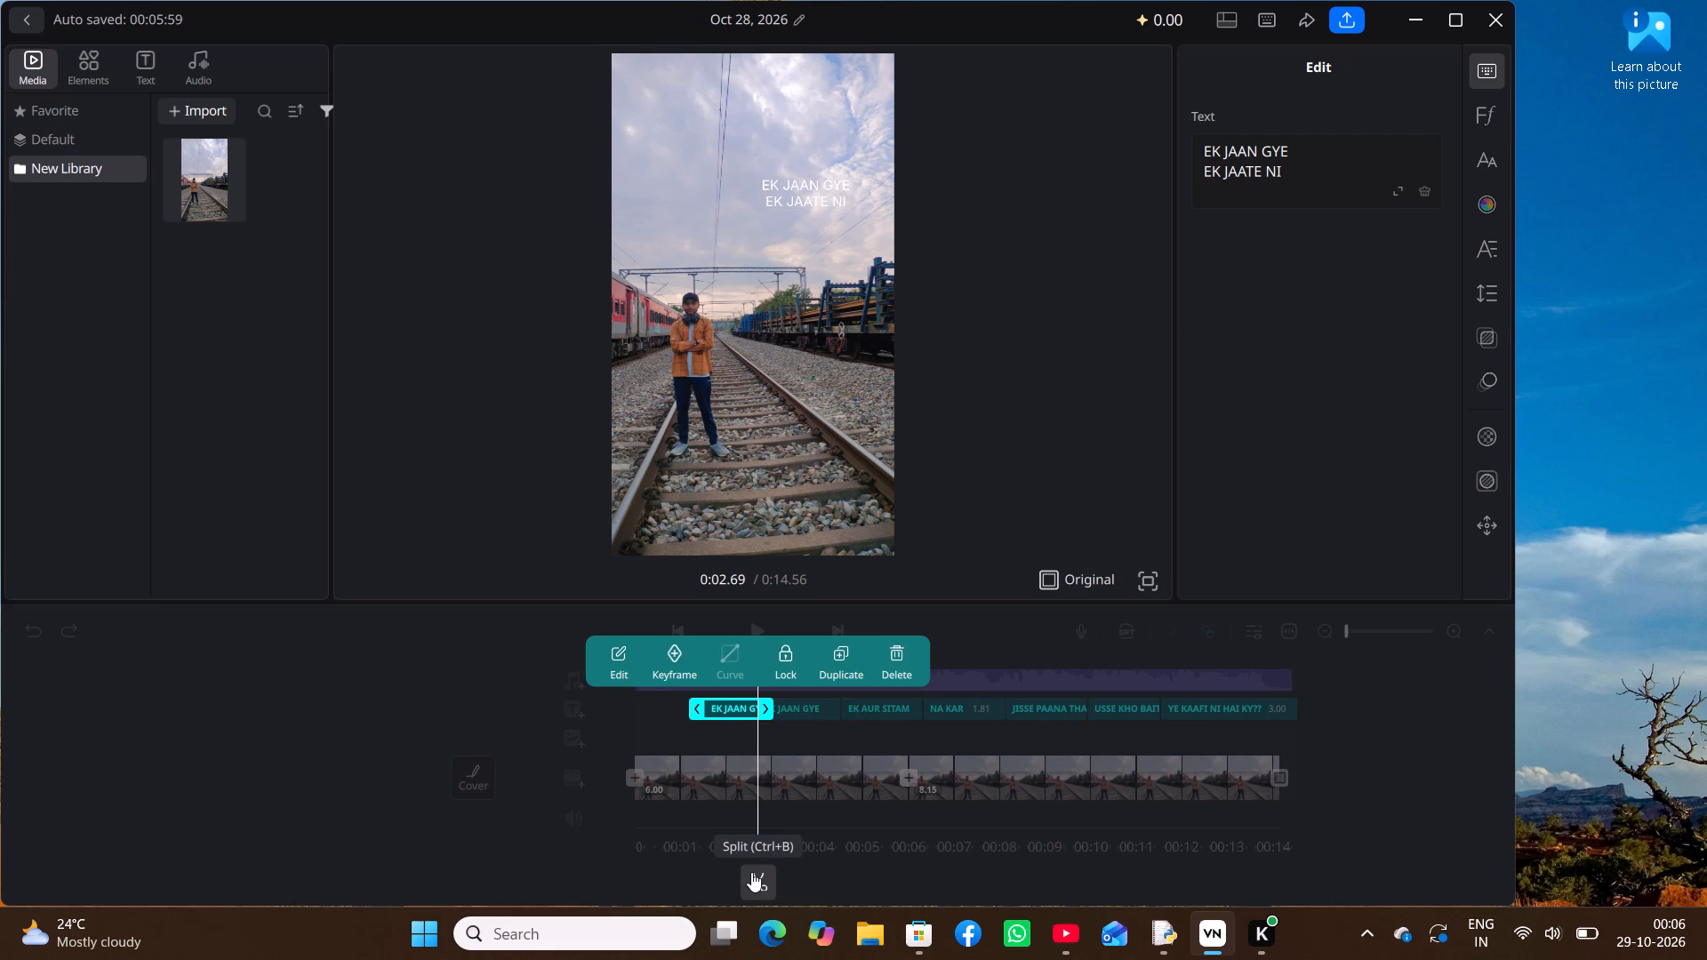
Shorten the text of the second "EK JAAN GYE EK JAATE NI" caption to a single line, "EK JAATE NI".
double_click(818, 708)
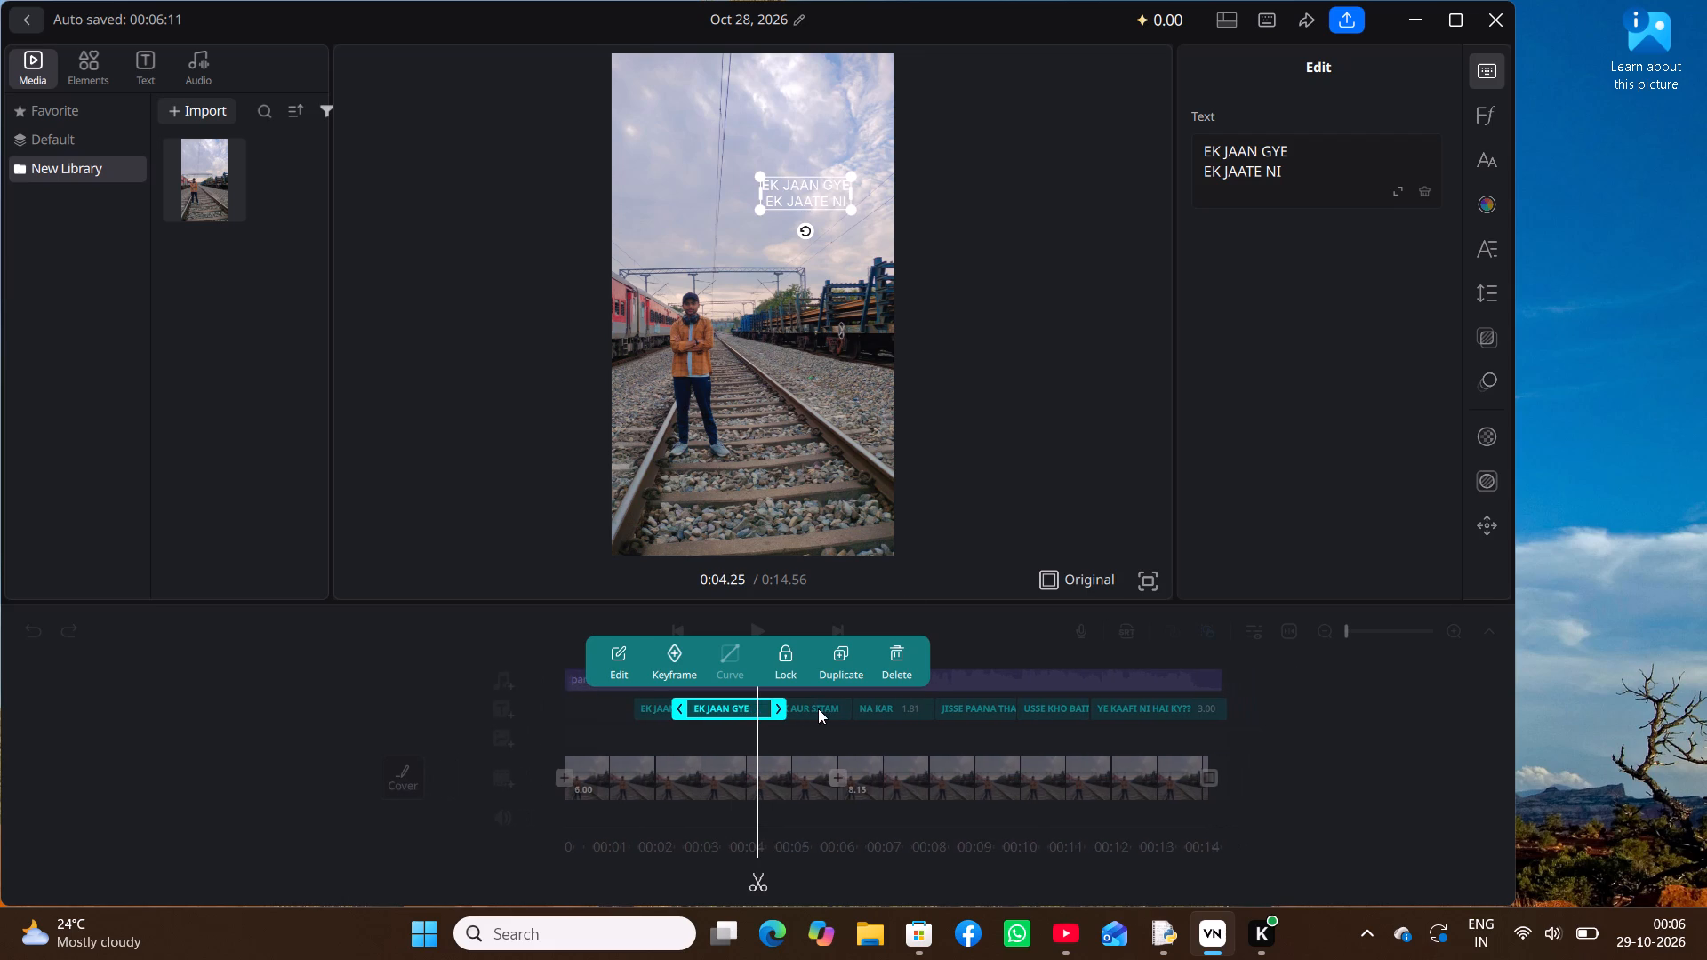
left_click(1306, 152)
key("BackSpace")
key("BackSpace")
key("BackSpace")
key("BackSpace")
key("BackSpace")
key("BackSpace")
key("BackSpace")
key("BackSpace")
key("BackSpace")
key("BackSpace")
key("BackSpace")
key("BackSpace")
key("BackSpace")
key("BackSpace")
key("BackSpace")
key("BackSpace")
key("BackSpace")
key("BackSpace")
key("BackSpace")
key("BackSpace")
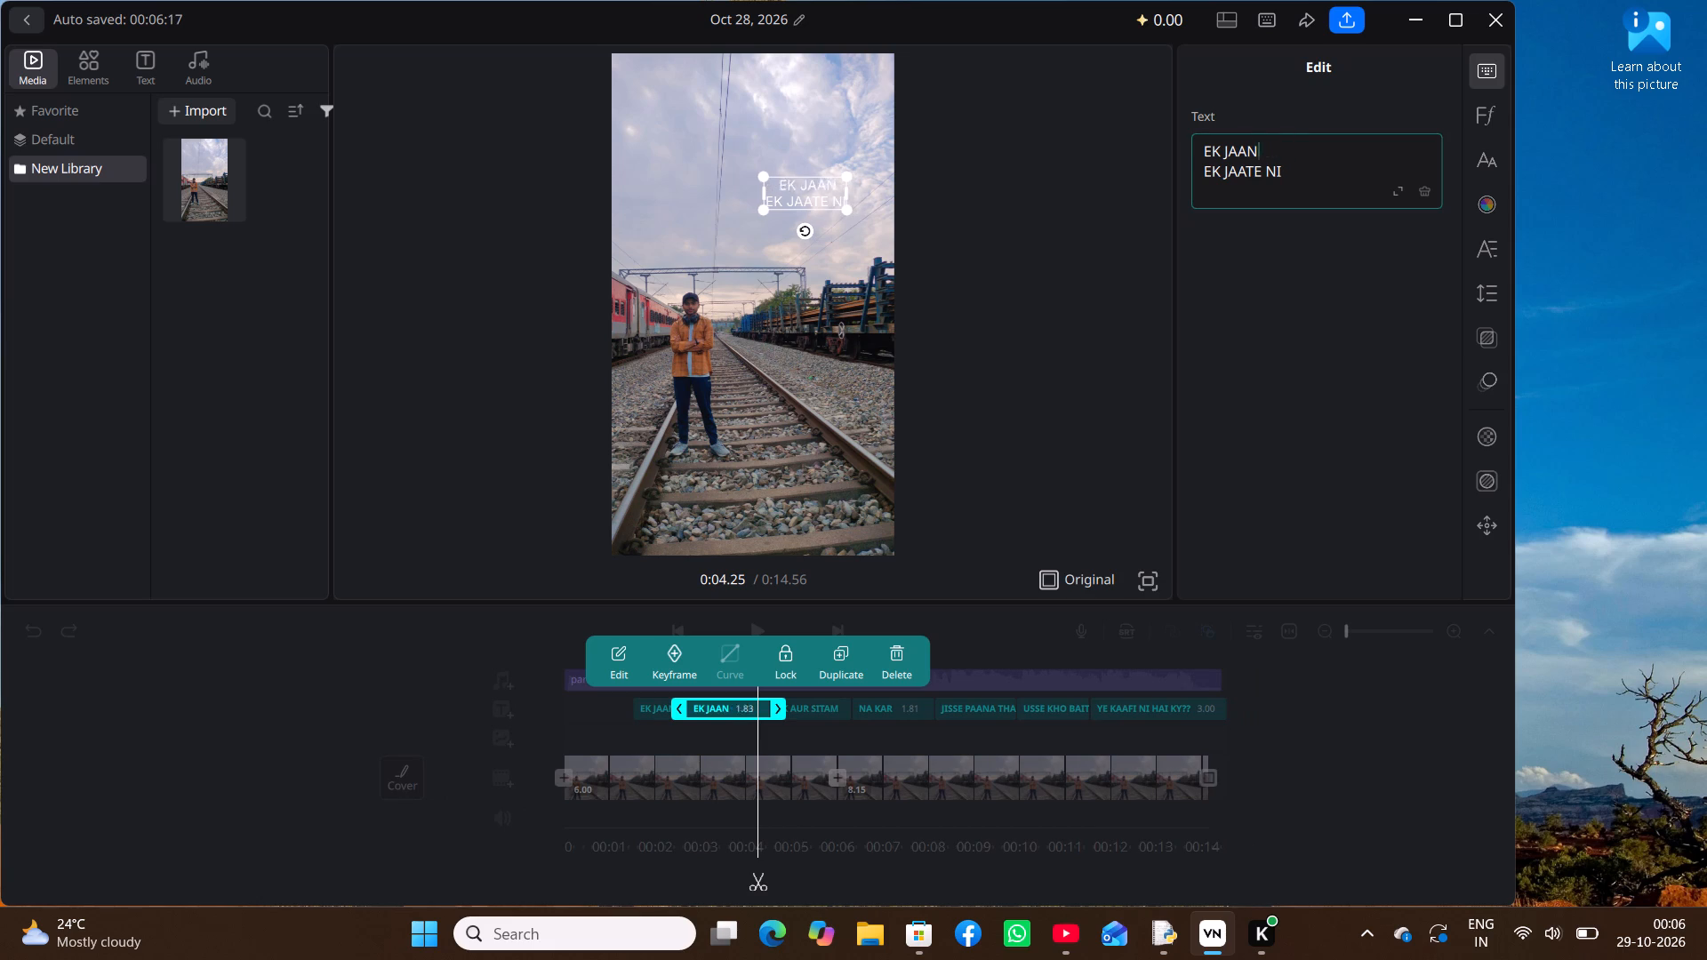
key("Down")
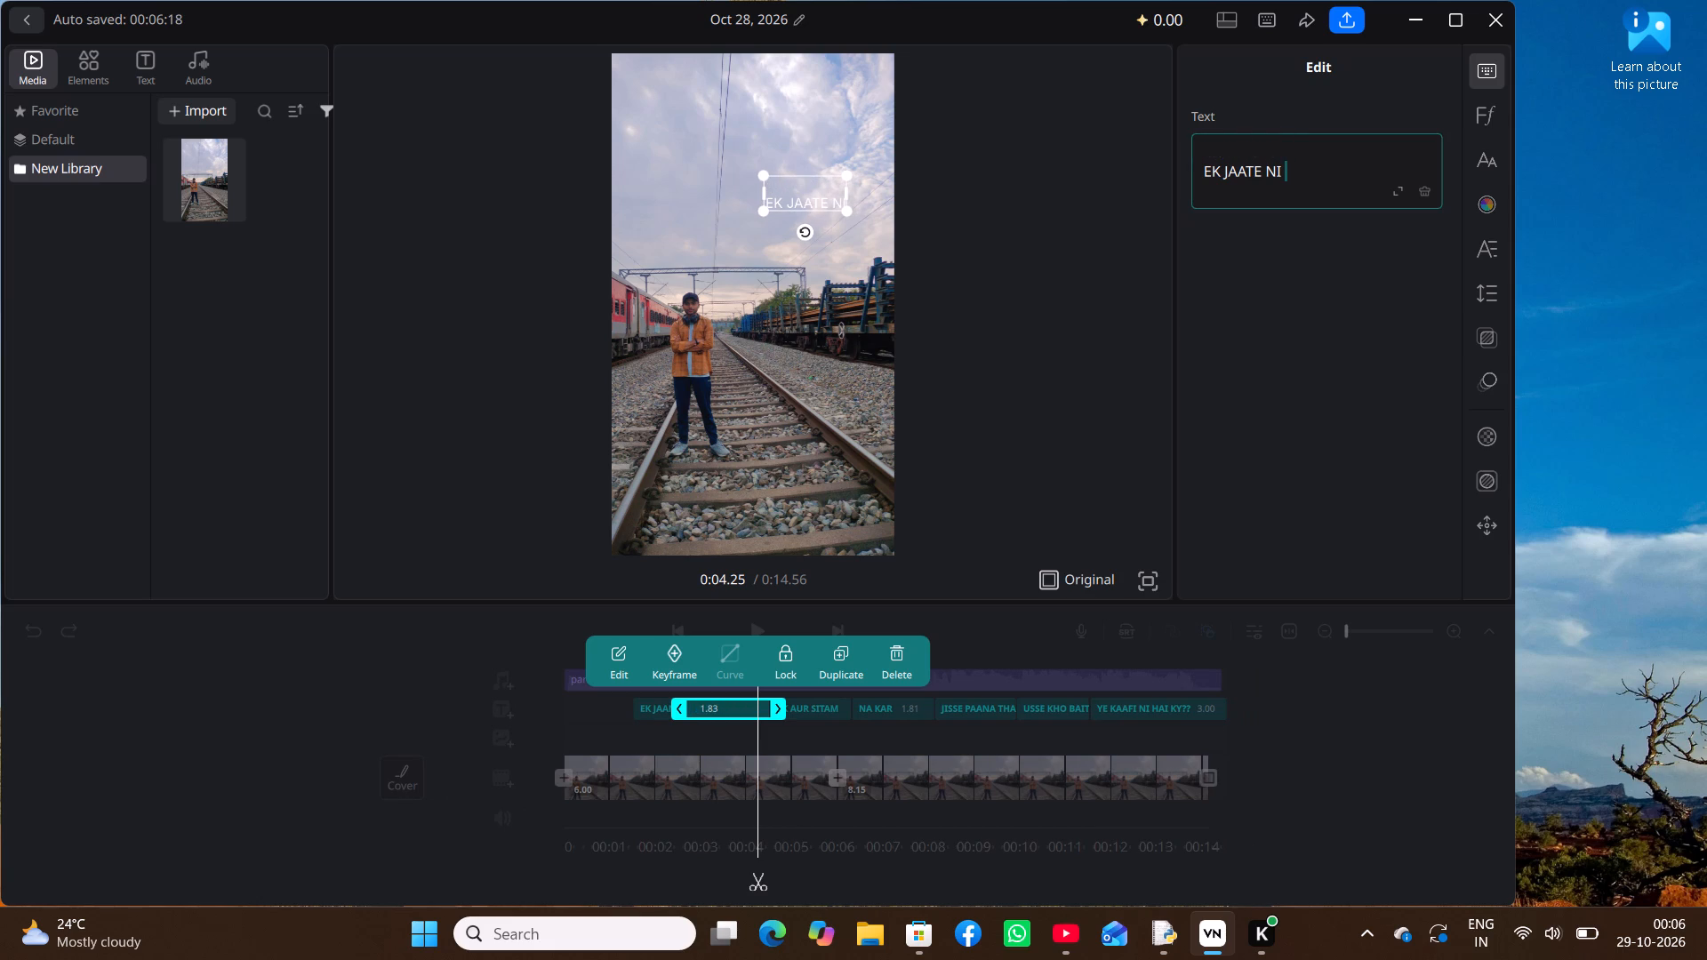
key("Left")
key("Left")
key("Left")
key("Left")
key("Left")
key("Left")
key("Left")
key("Left")
key("Left")
key("Left")
key("Left")
key("Left")
key("Left")
key("Left")
key("Left")
key("Right")
key("BackSpace")
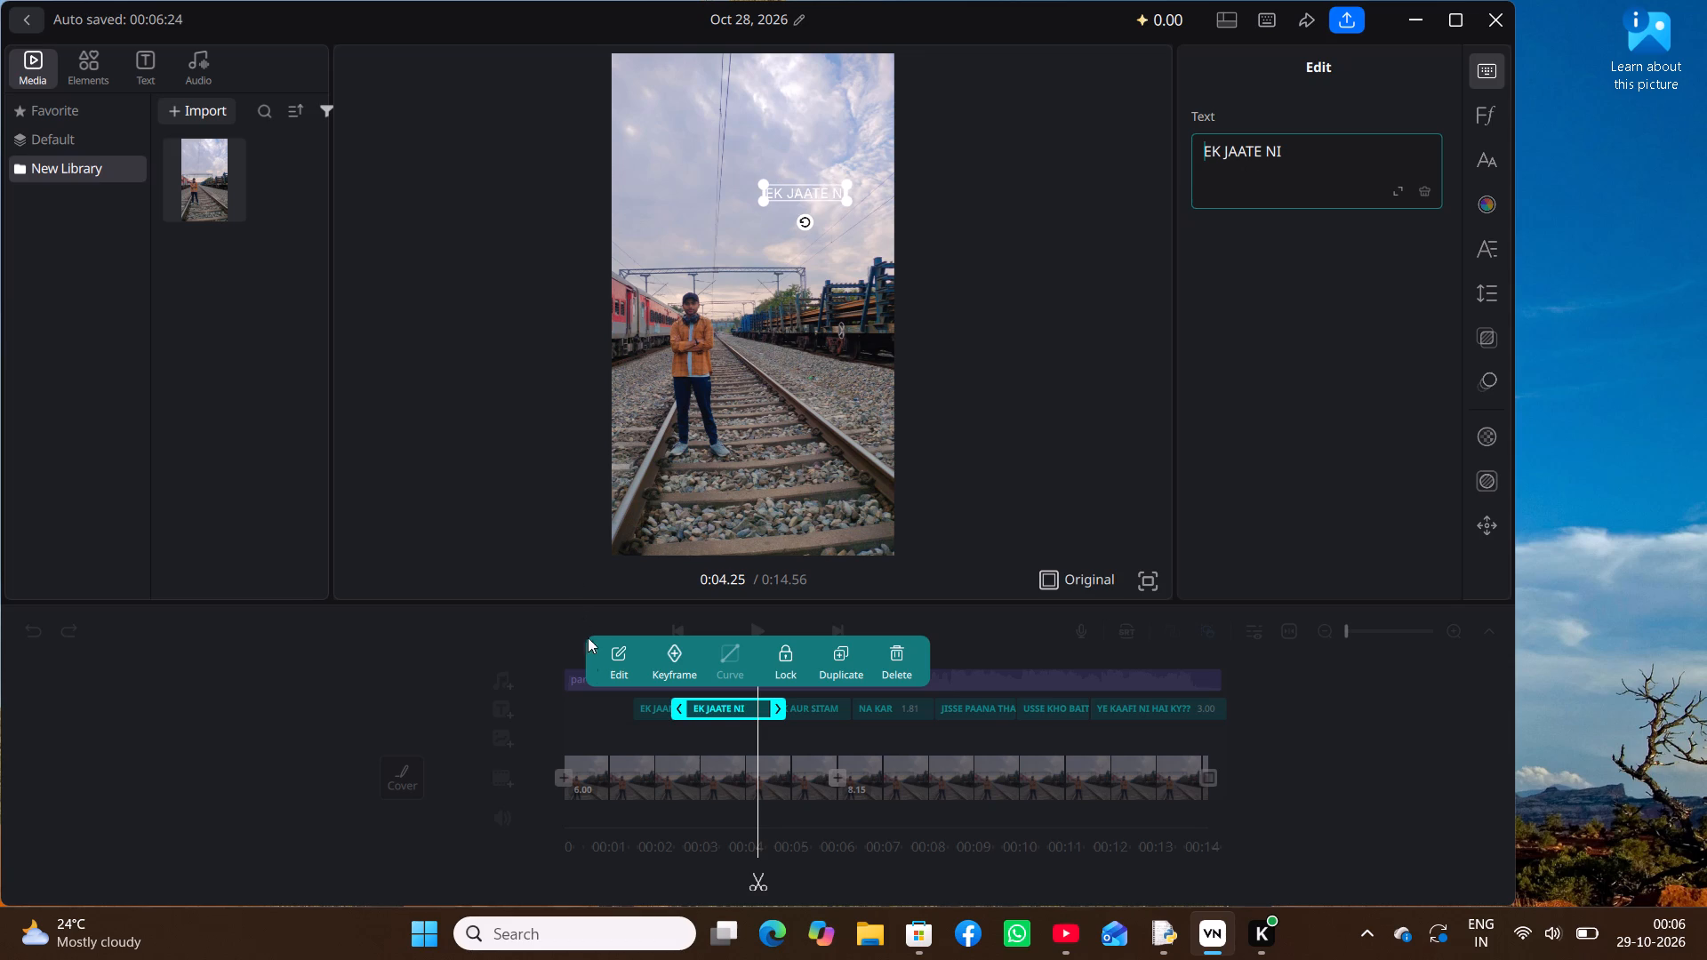
Shorten the text of the first "EK JAAN GYE EK JAATE NI" caption to "EK JAAN GYE" and deselect it.
left_click(649, 700)
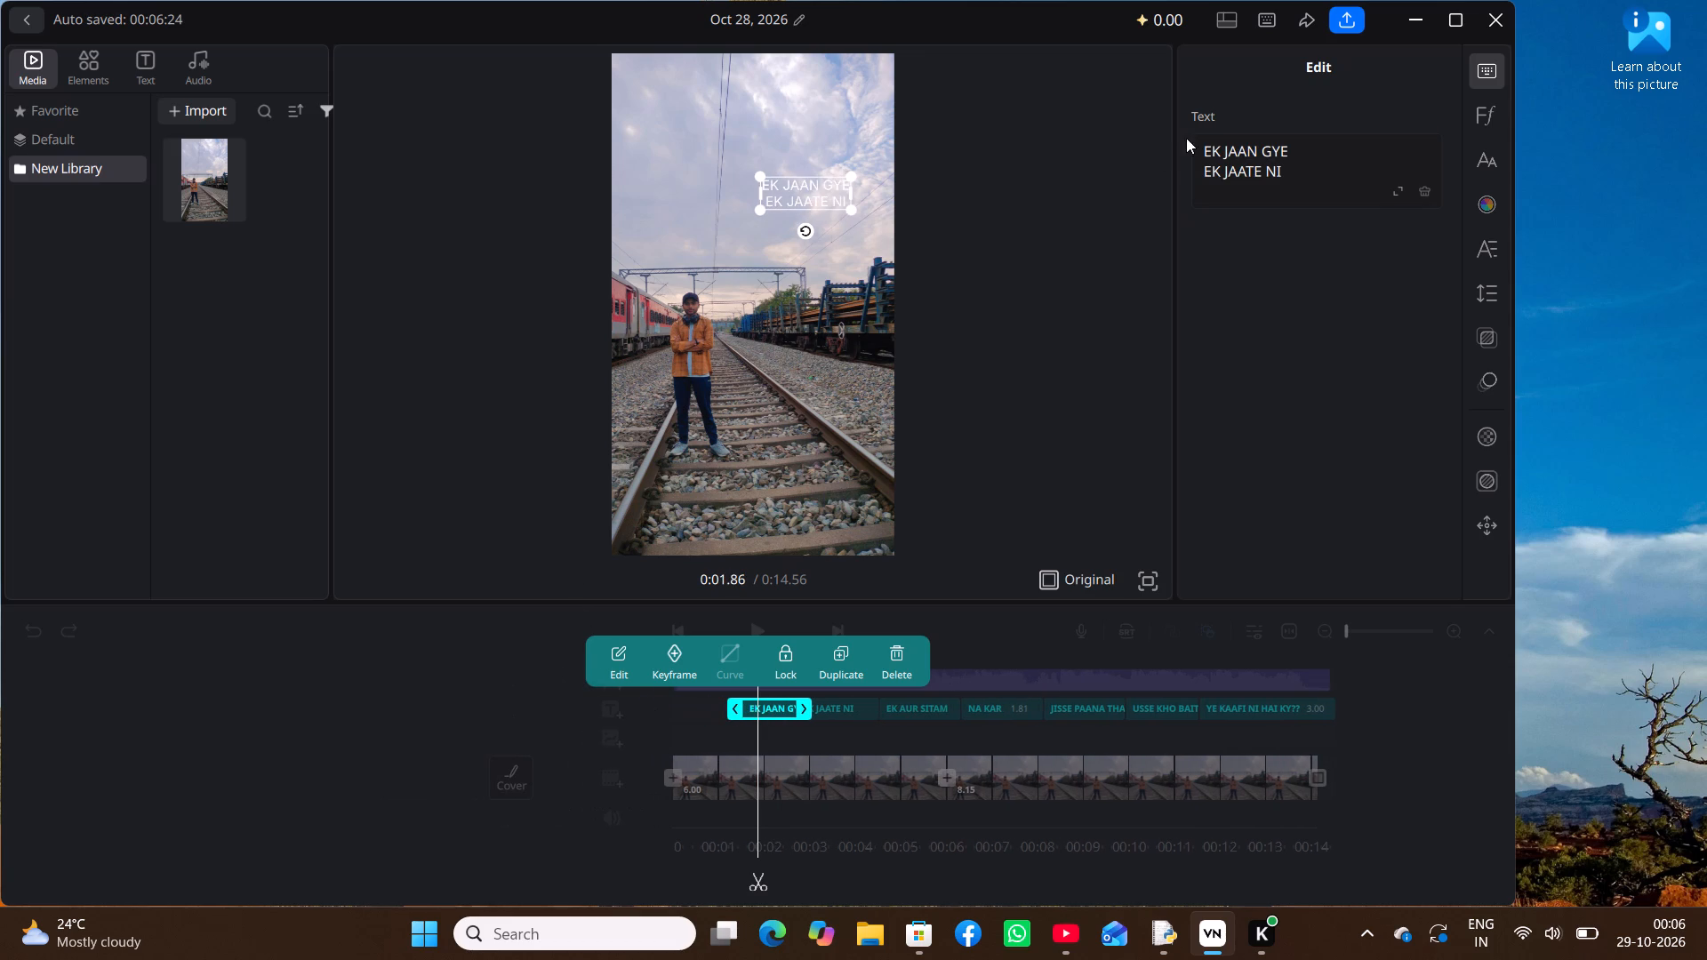
left_click(1287, 172)
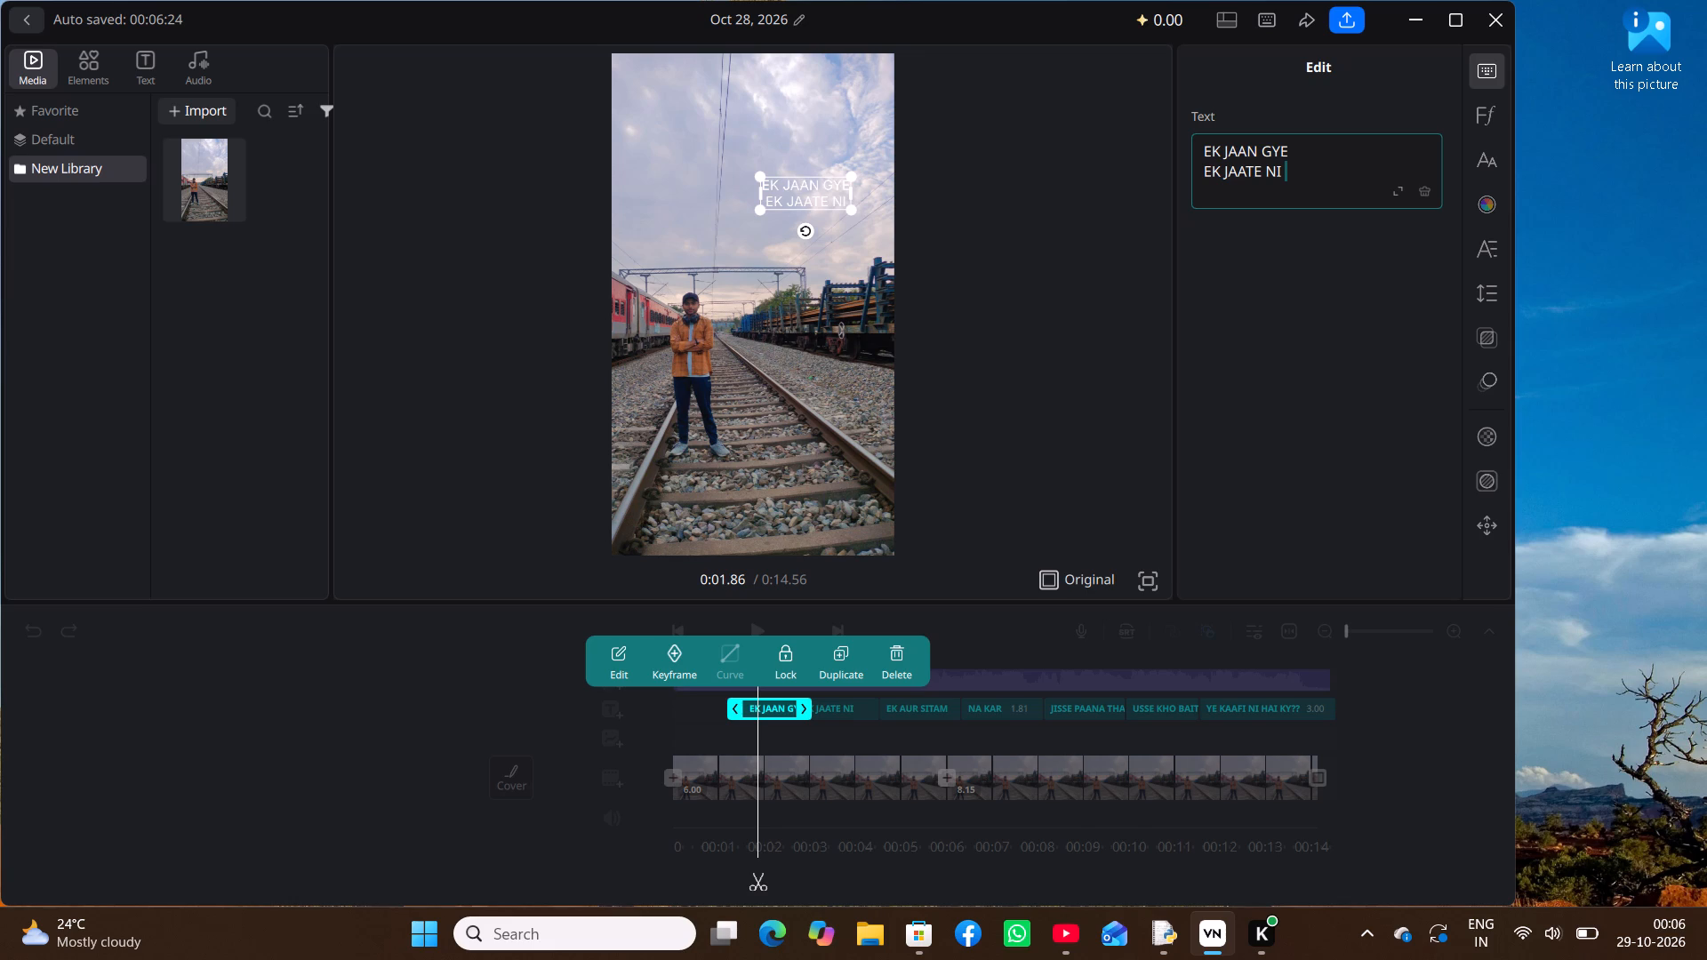
key("BackSpace")
key("BackSpace")
key("BackSpace")
key("BackSpace")
key("BackSpace")
key("BackSpace")
key("BackSpace")
key("BackSpace")
key("BackSpace")
key("BackSpace")
key("BackSpace")
key("BackSpace")
key("BackSpace")
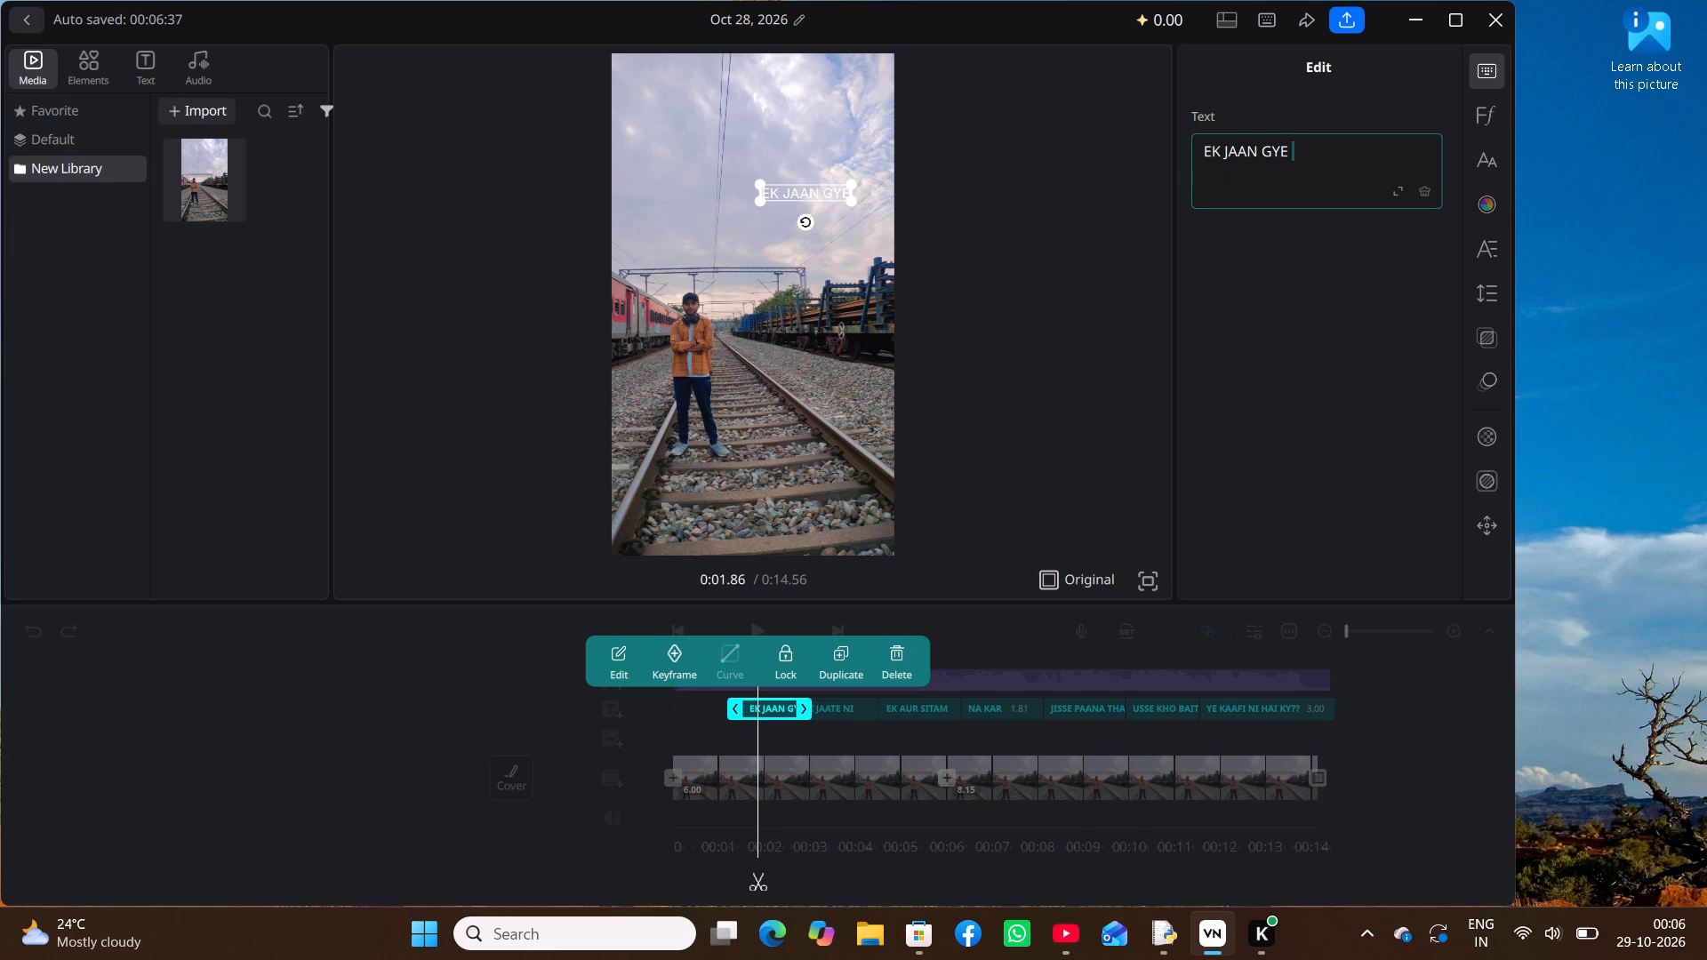
left_click(1084, 313)
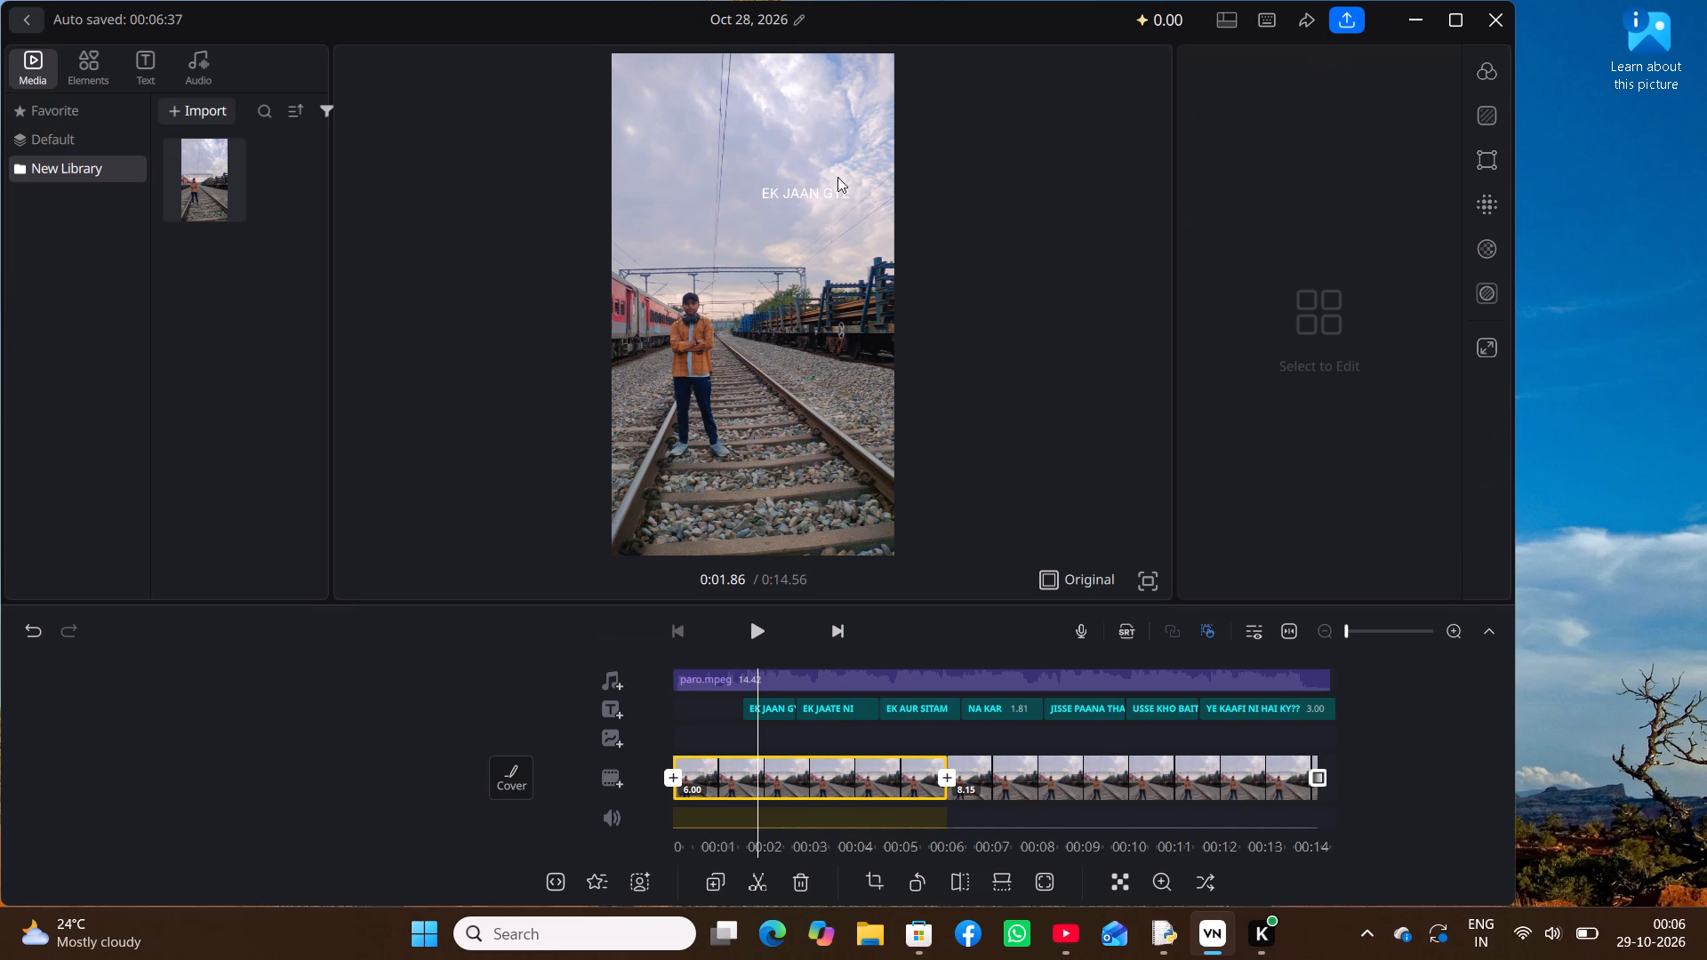
Move the "EK JAAN GYE" caption higher in the sky of the video frame.
left_click_drag(817, 190, 819, 184)
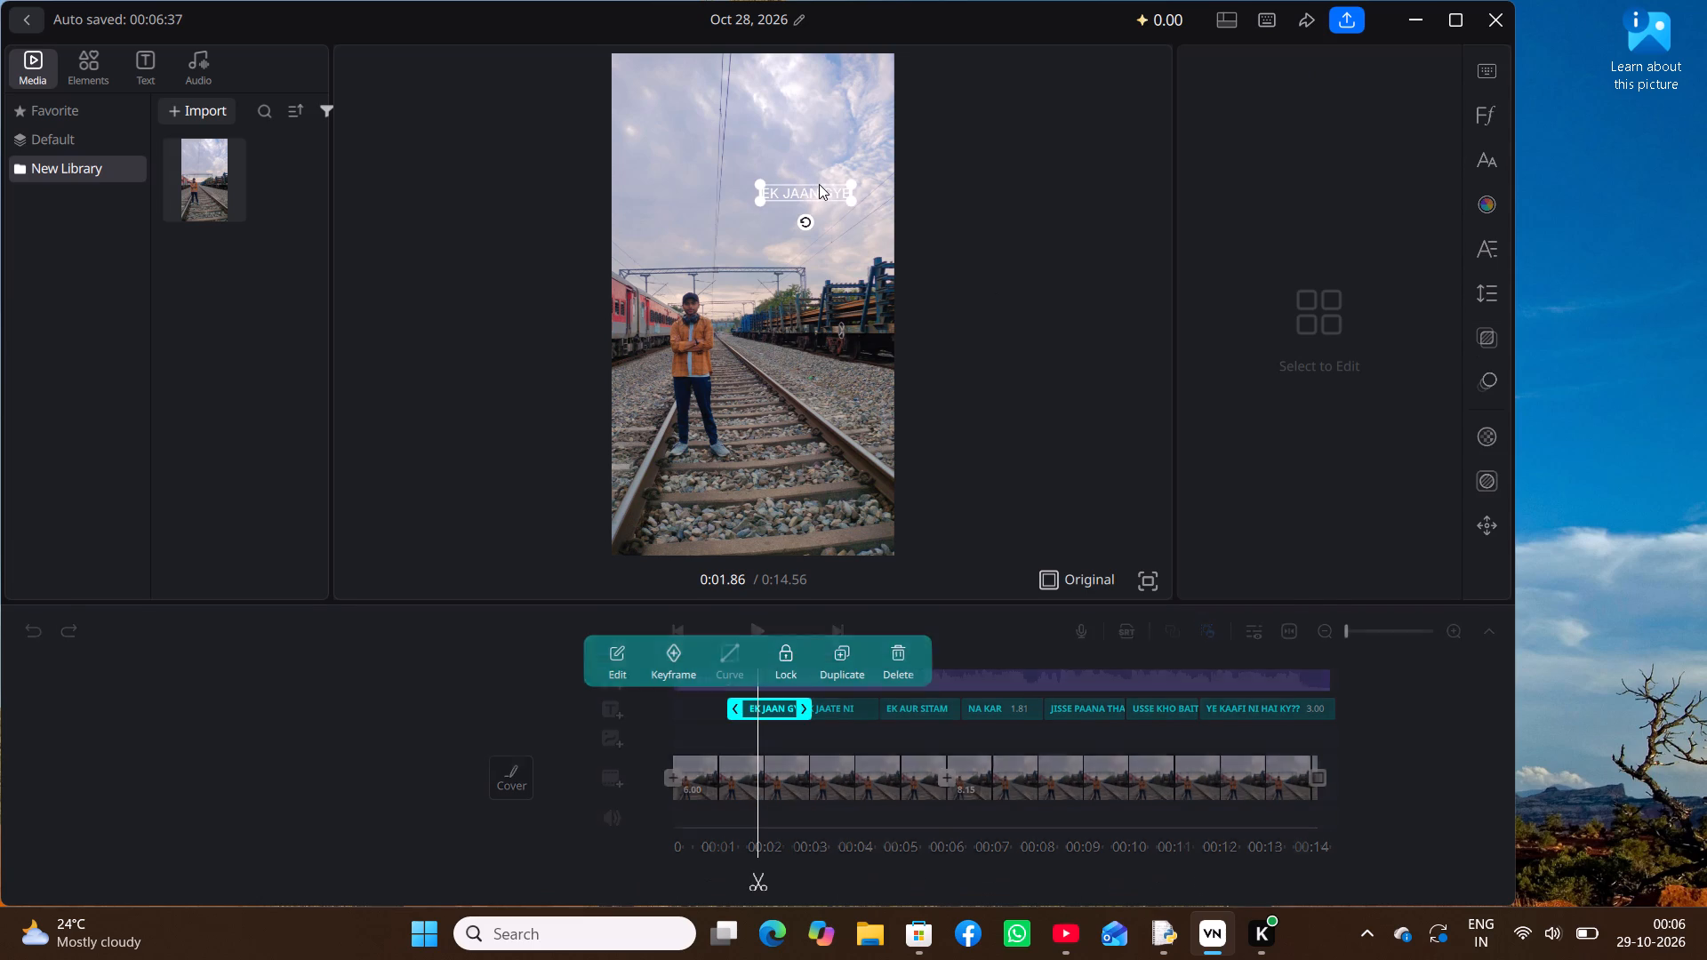
left_click_drag(819, 184, 820, 180)
left_click_drag(818, 188, 822, 165)
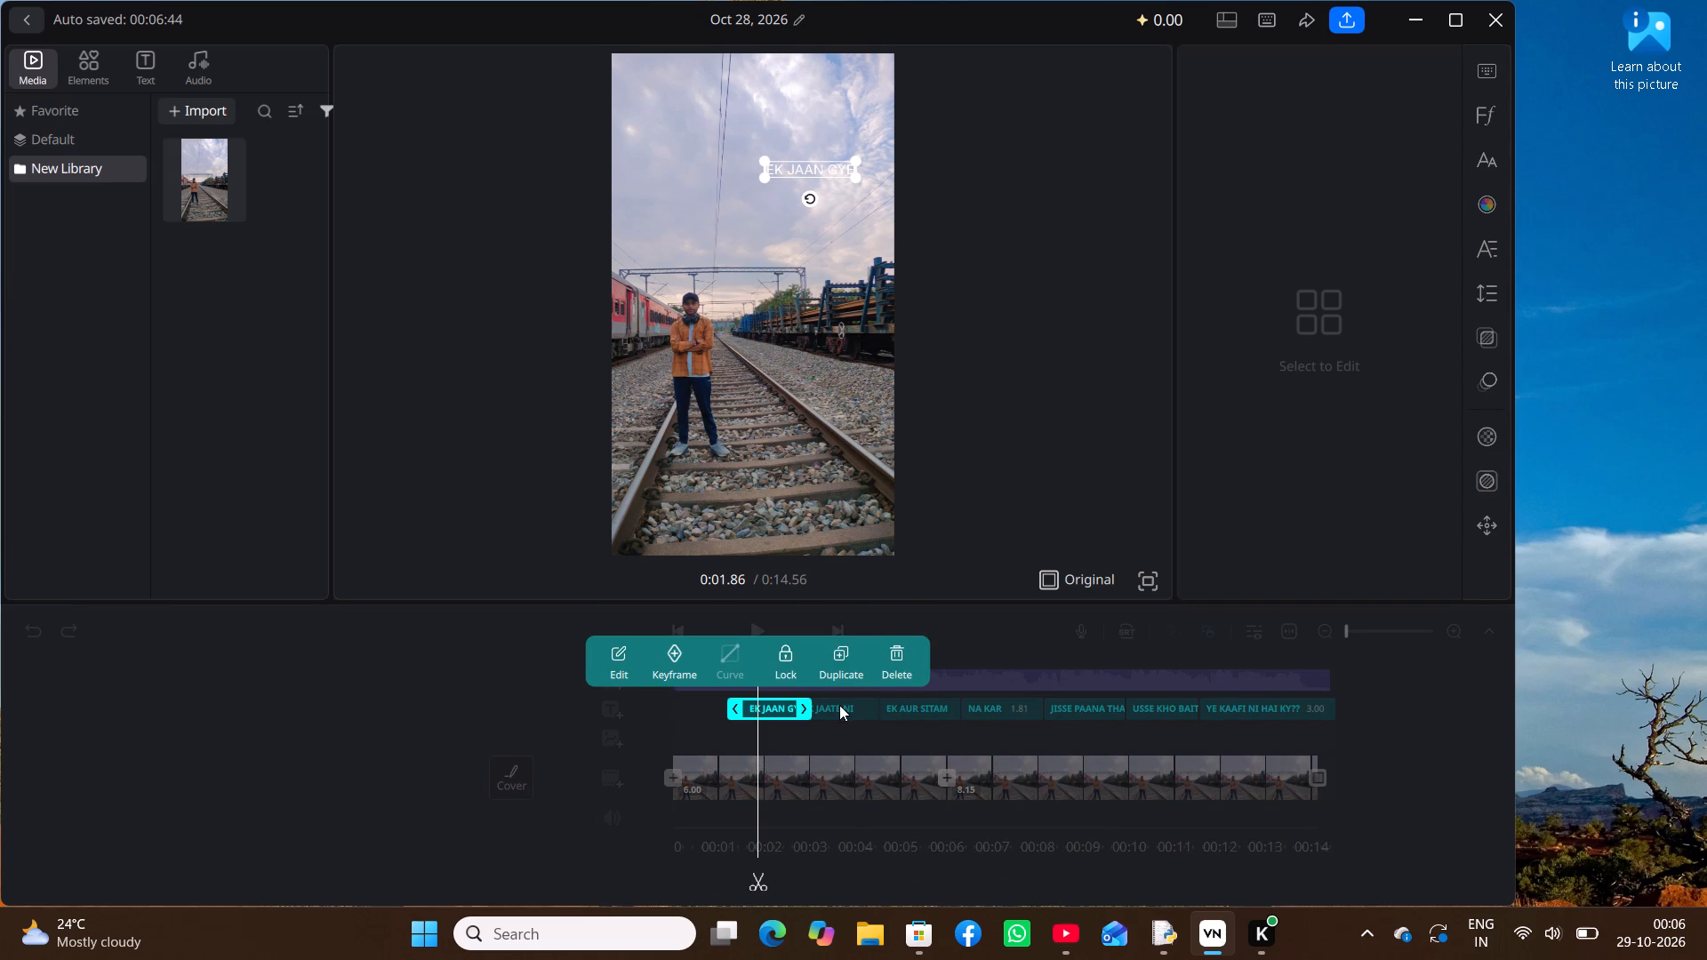
Move the "EK JAATE NI" caption slightly up and to the right in the video frame.
left_click(838, 708)
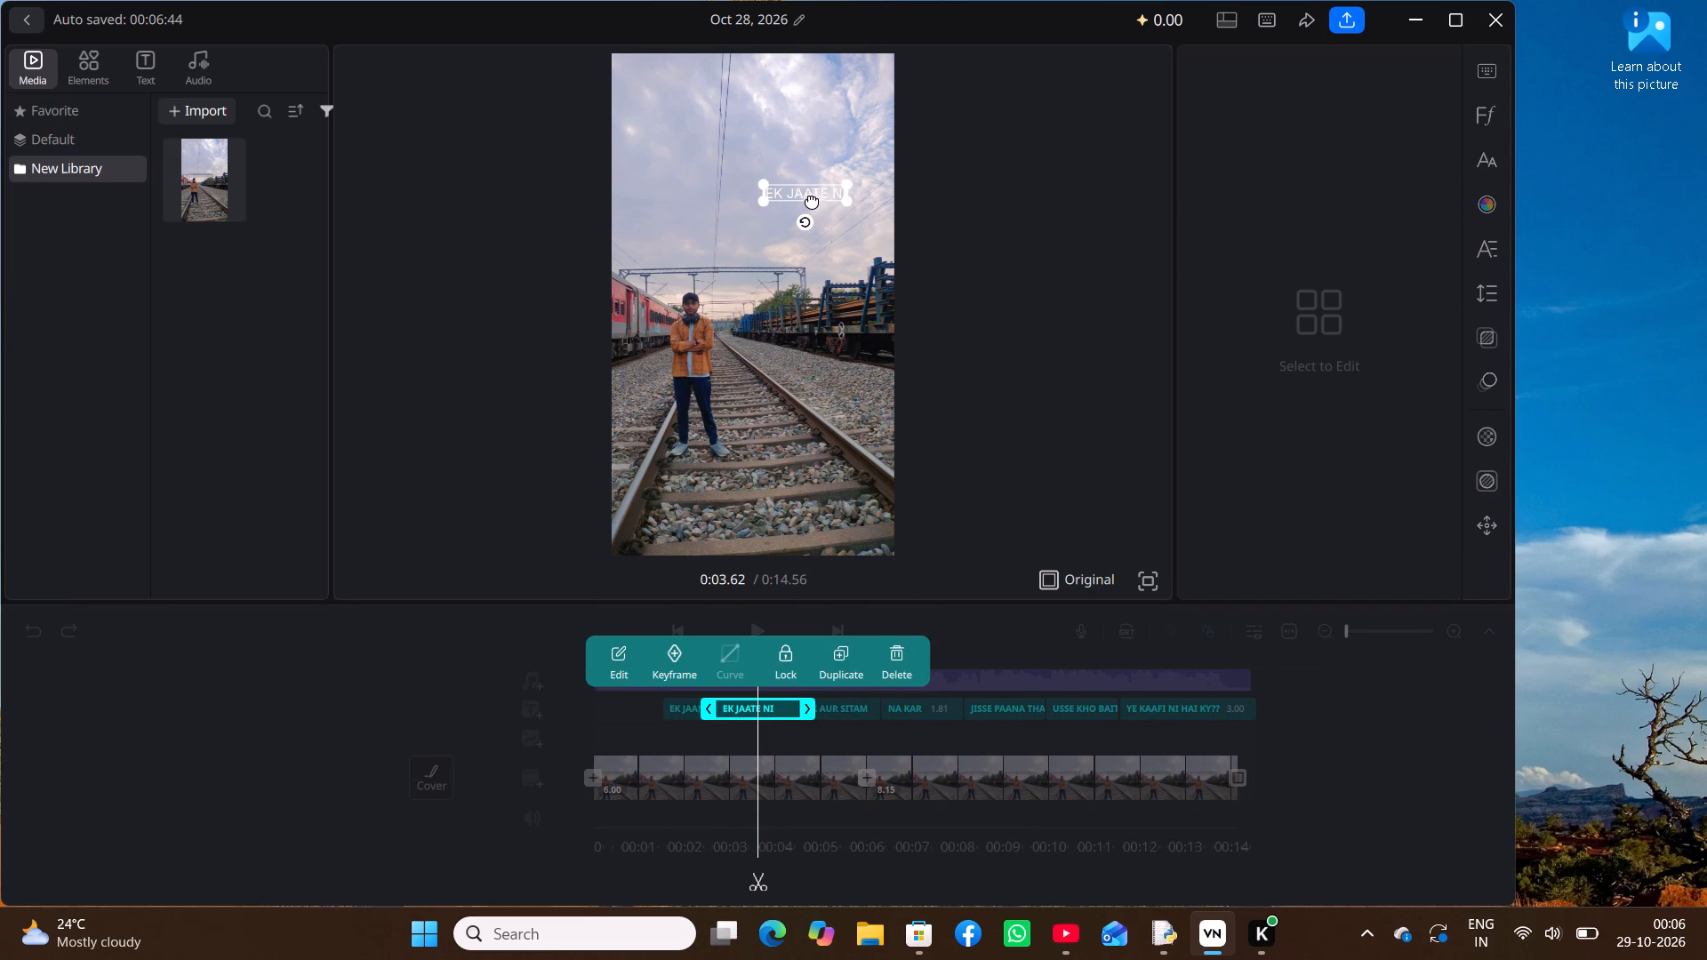
left_click_drag(810, 198, 816, 185)
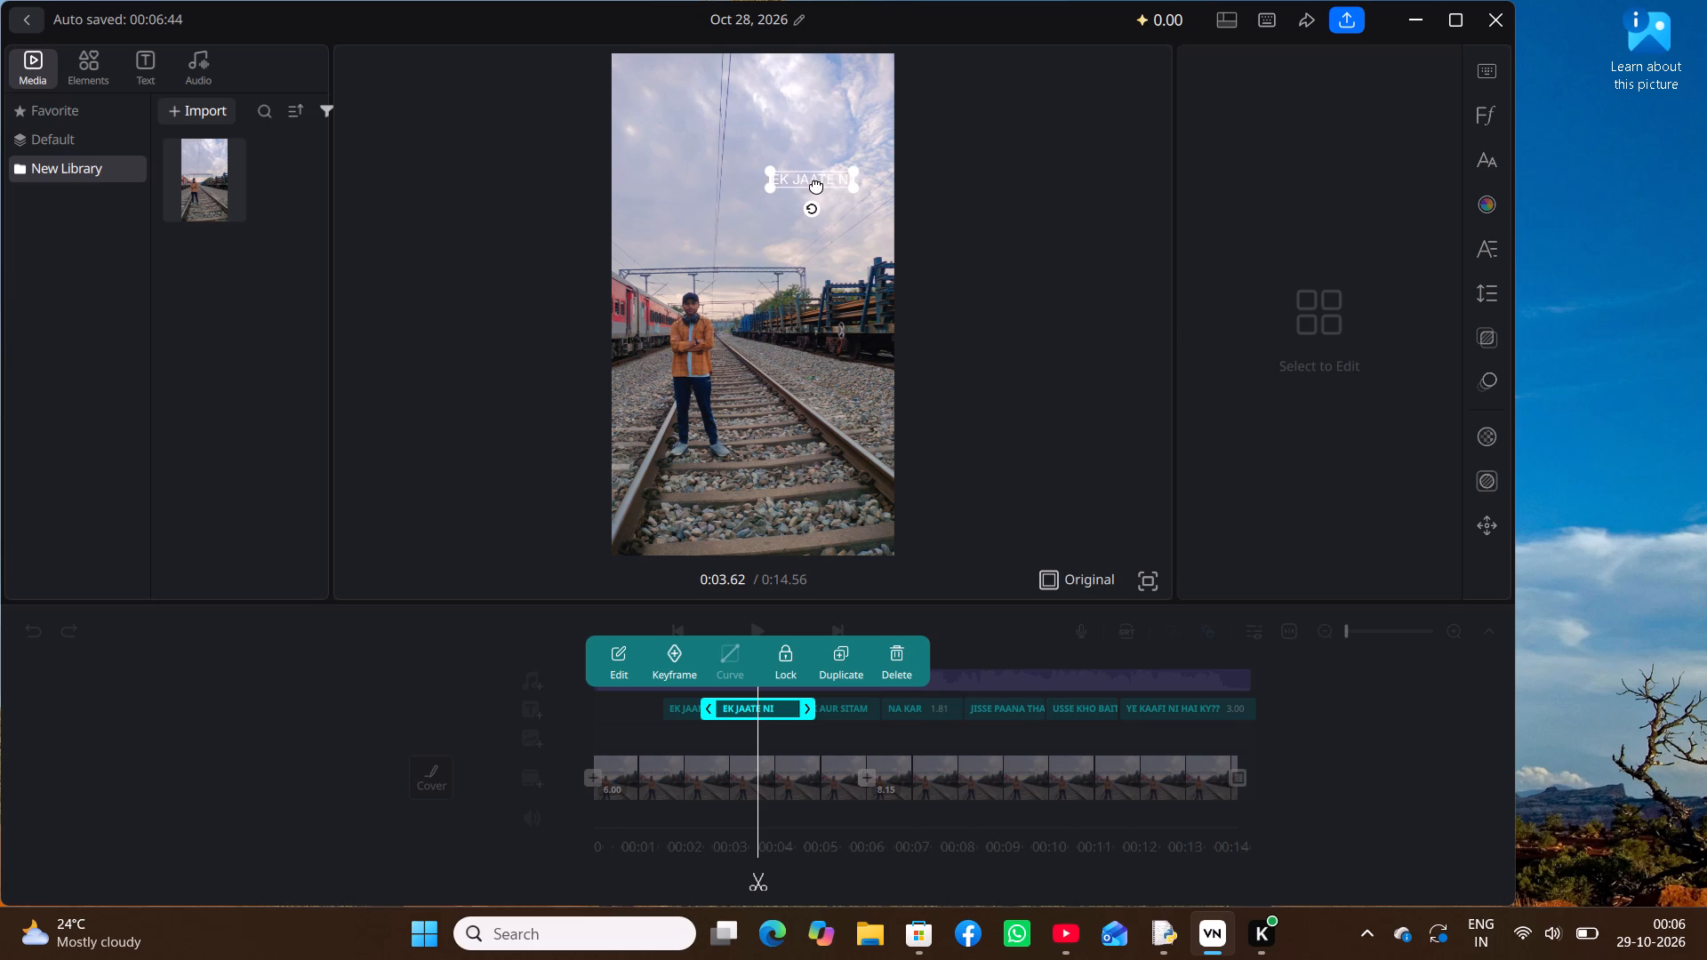
left_click_drag(816, 185, 820, 183)
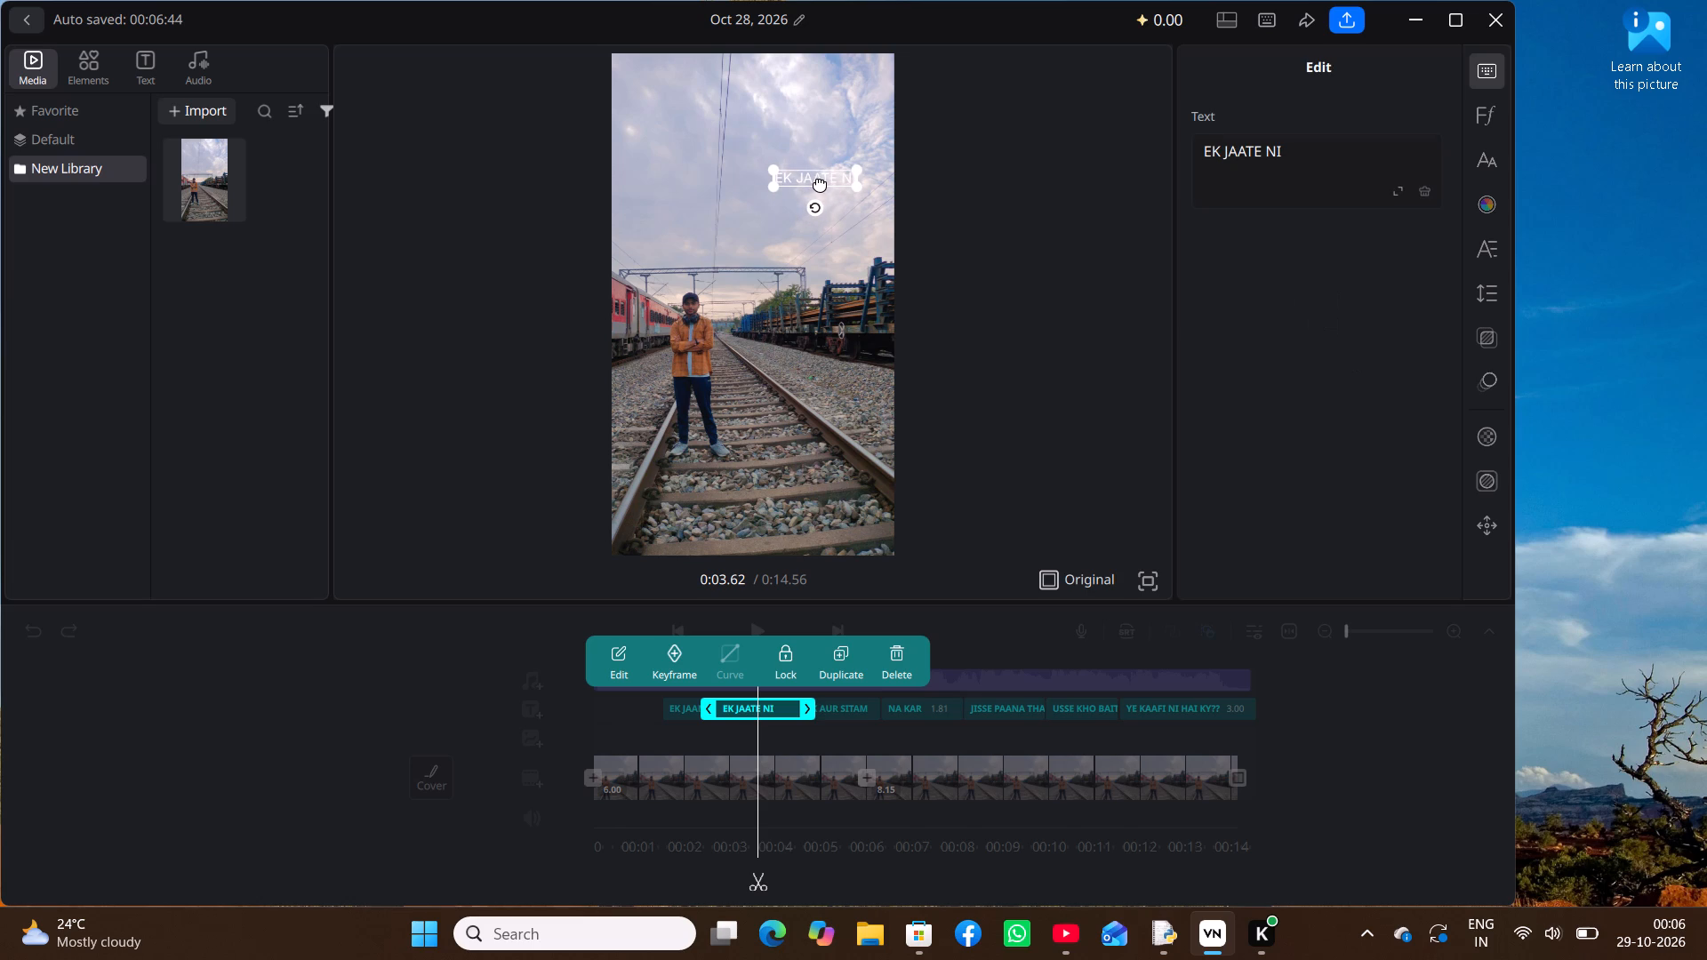
Play the video from near the start to the end to review the caption timing and placement.
scroll(693, 795, "right", 9)
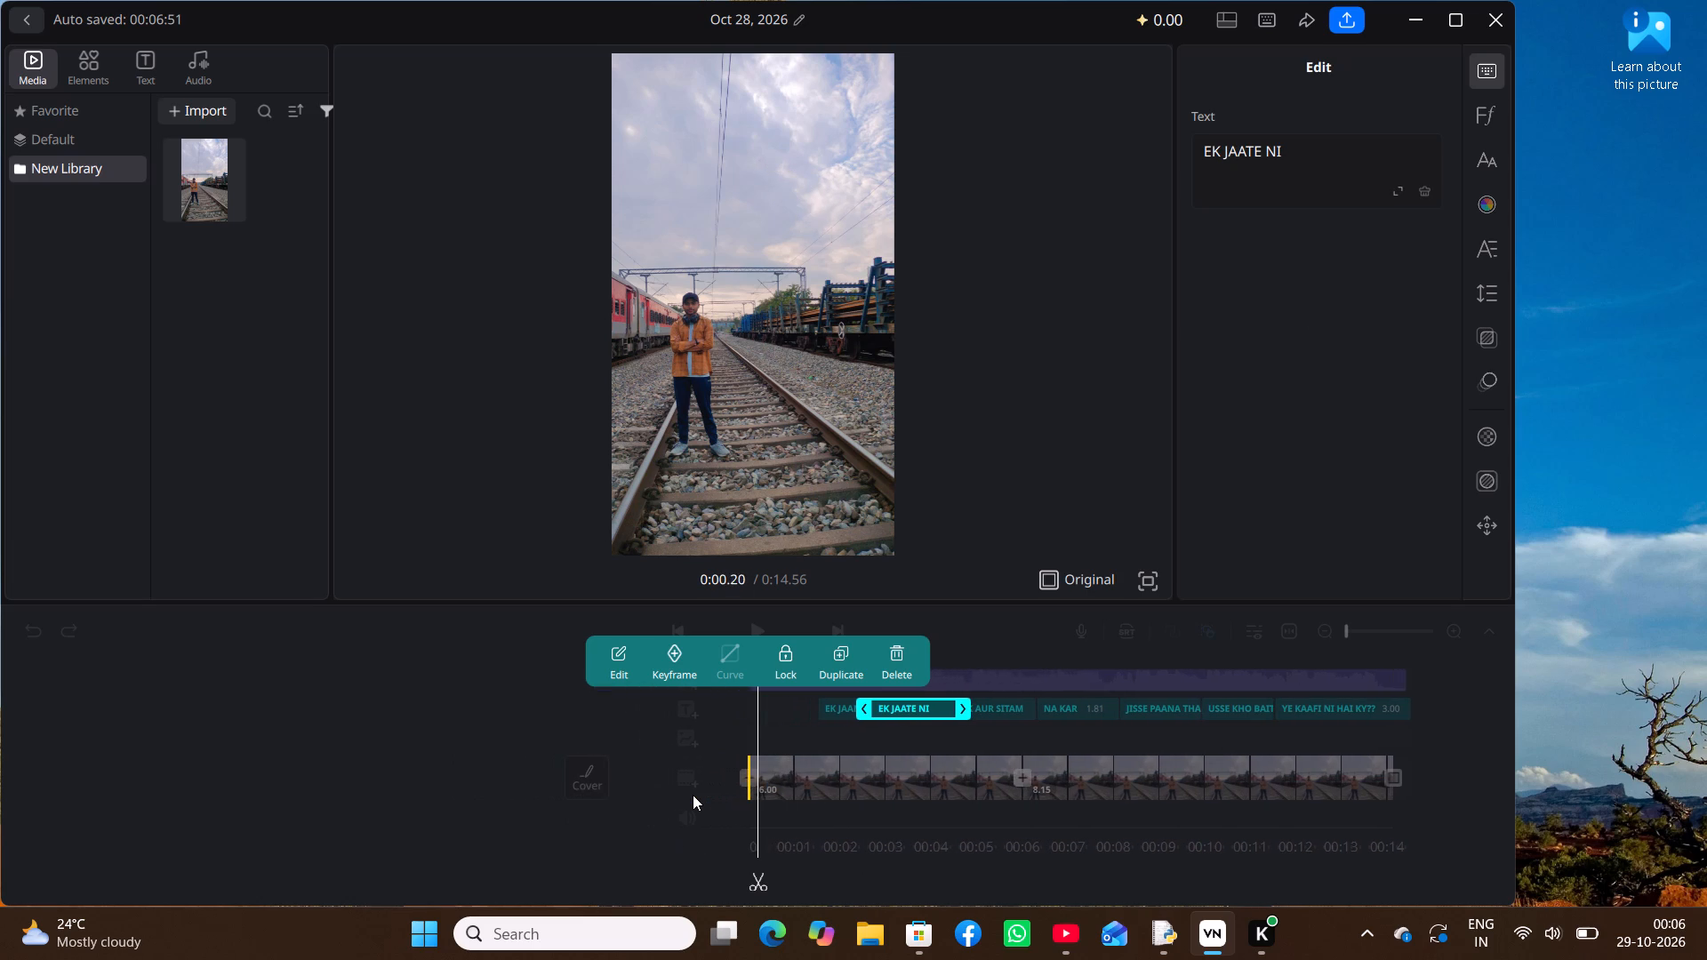
key("space")
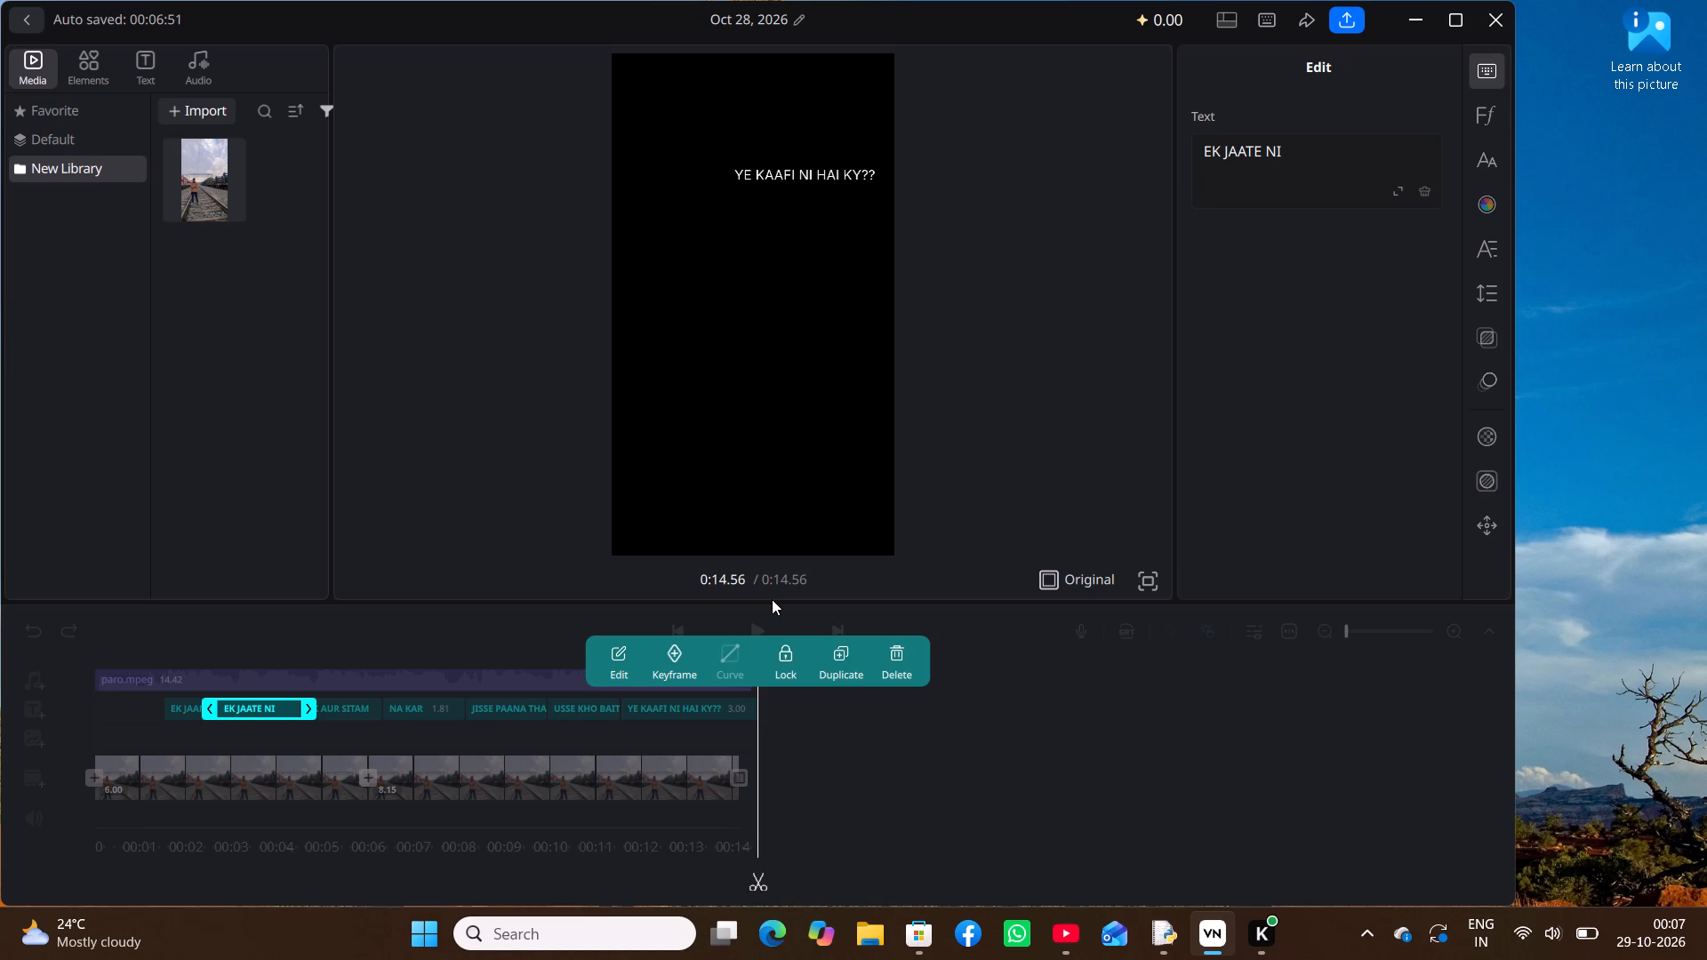
scroll(772, 599, "right", 7)
scroll(753, 696, "right", 2)
Preview basic transitions such as Shake 1, Black, White, Zoom, Dissolve 1, Light and Blur at the join between the two track photo clips.
scroll(753, 696, "right", 3)
scroll(753, 696, "right", 20)
scroll(753, 696, "right", 20)
scroll(753, 696, "right", 20)
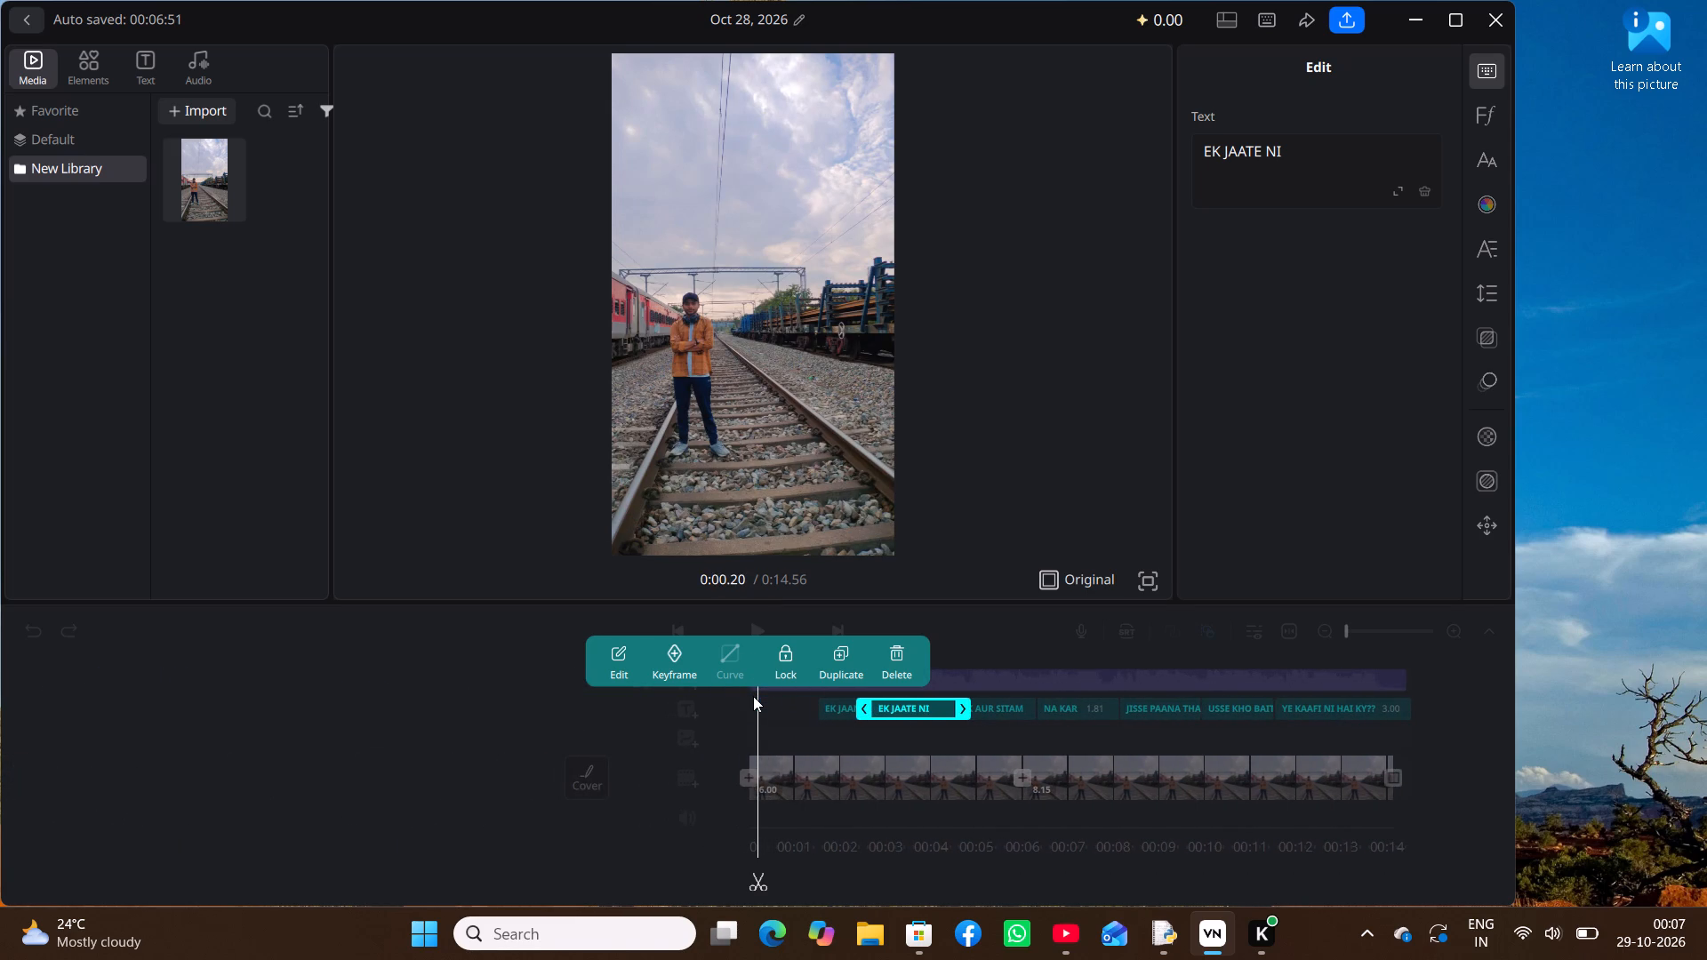
left_click(799, 723)
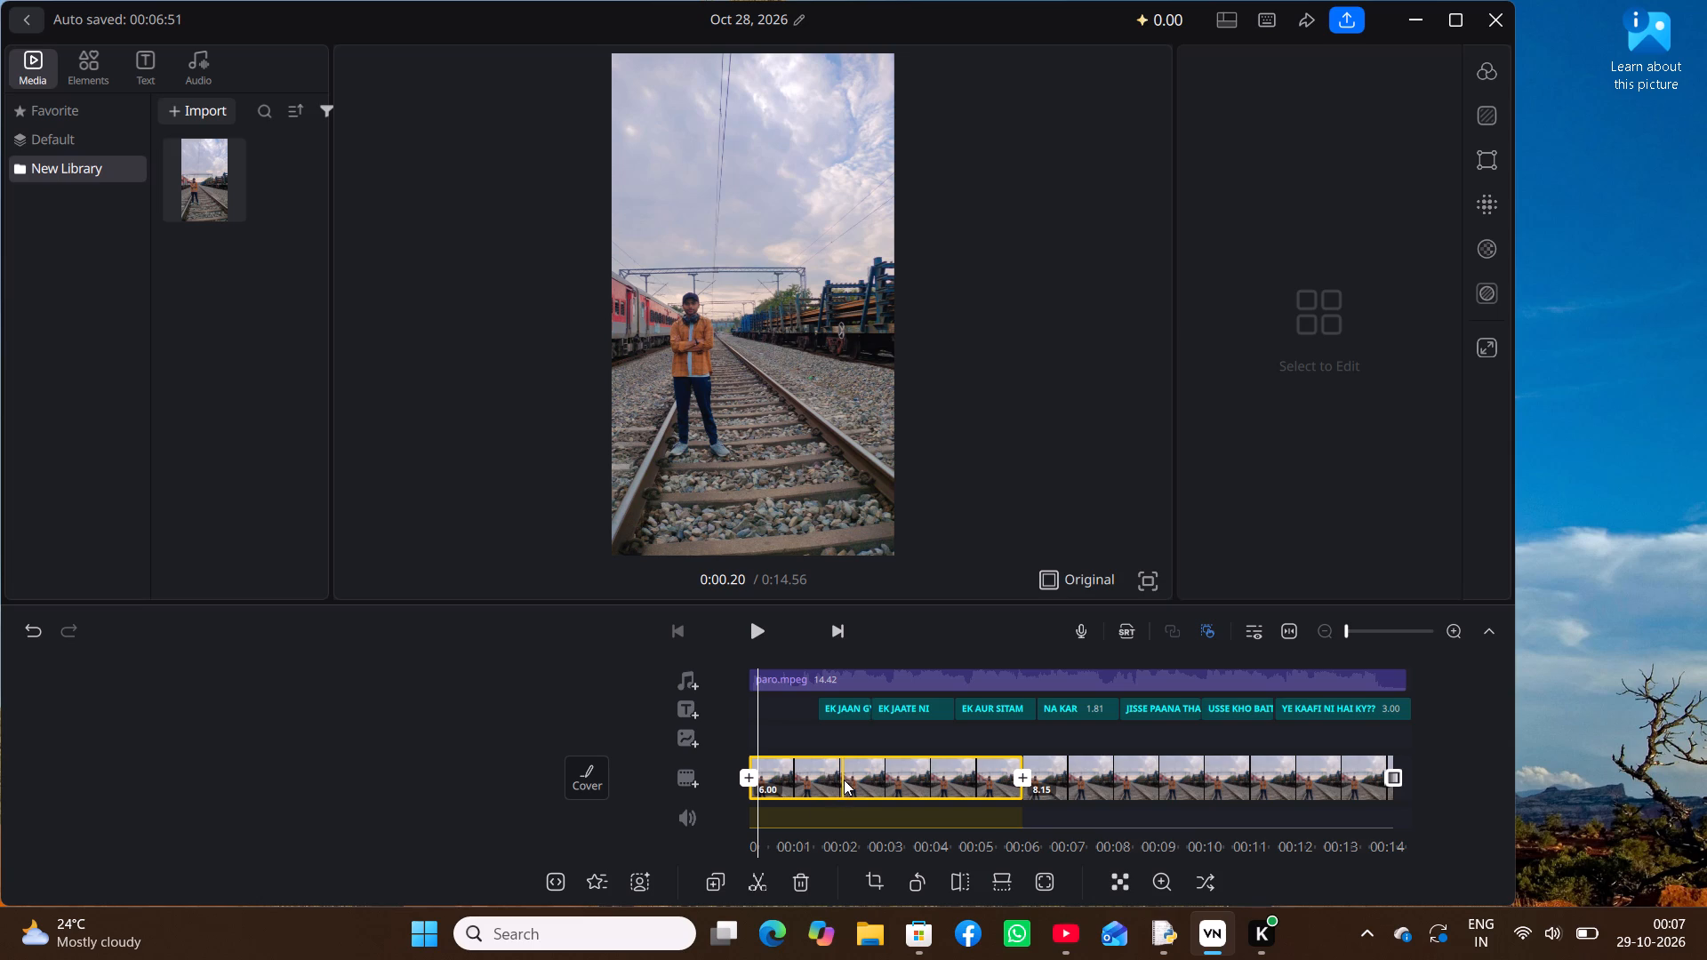
left_click(1025, 772)
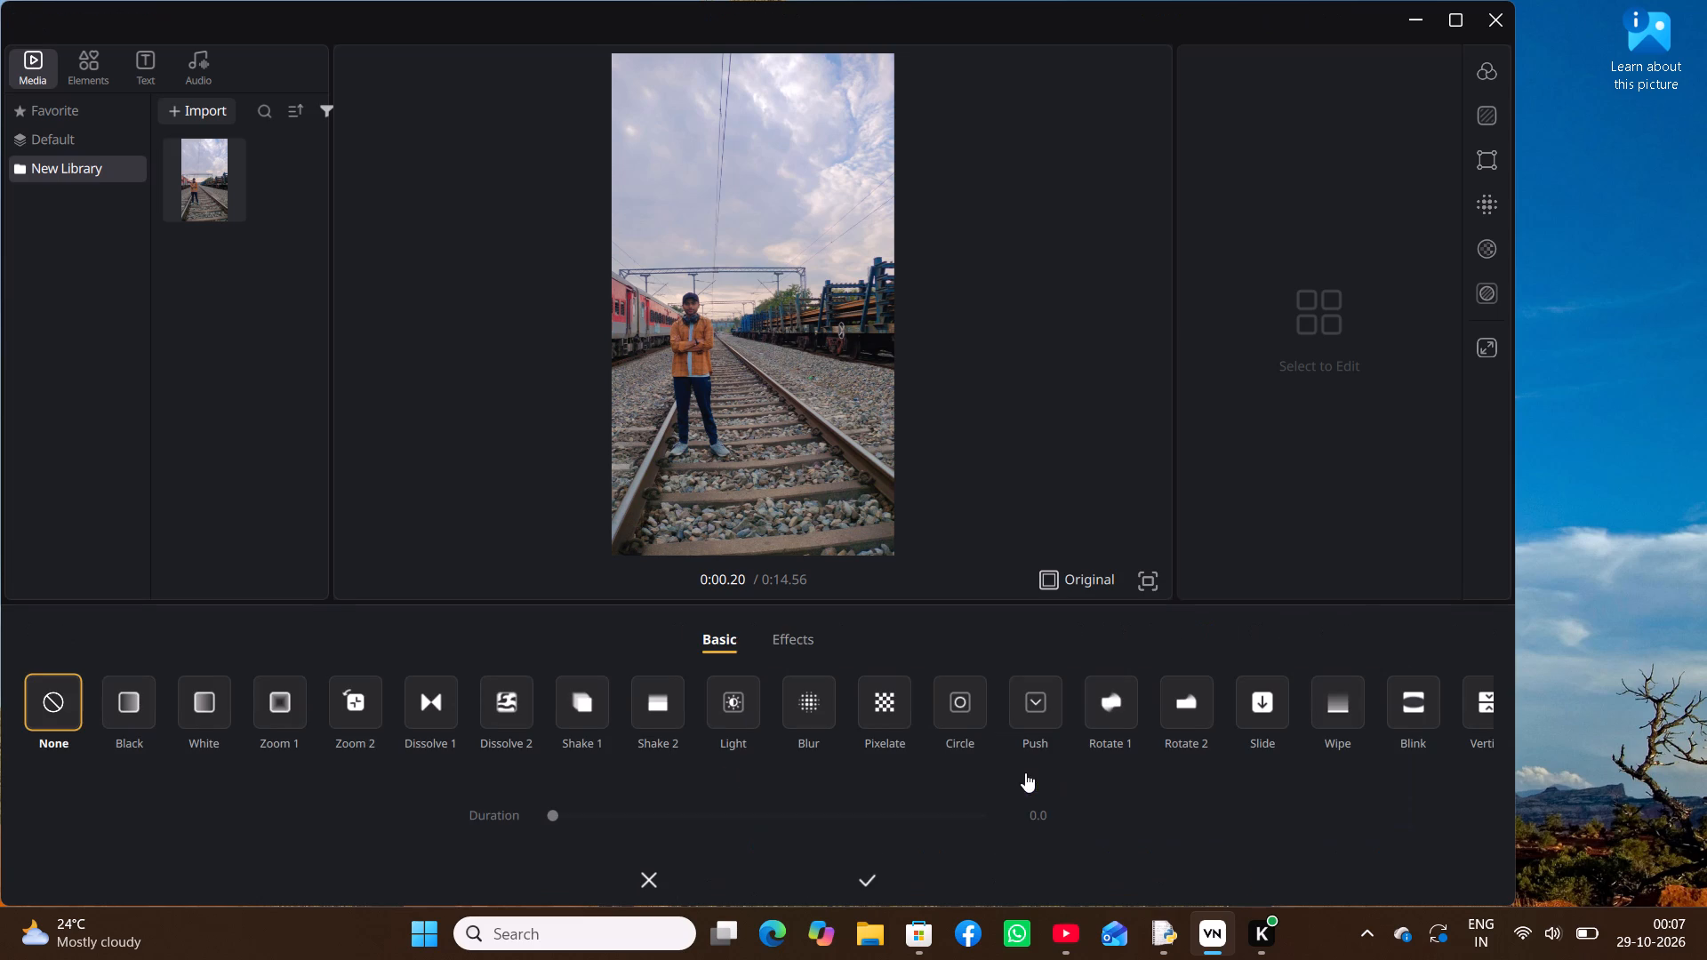
left_click(581, 696)
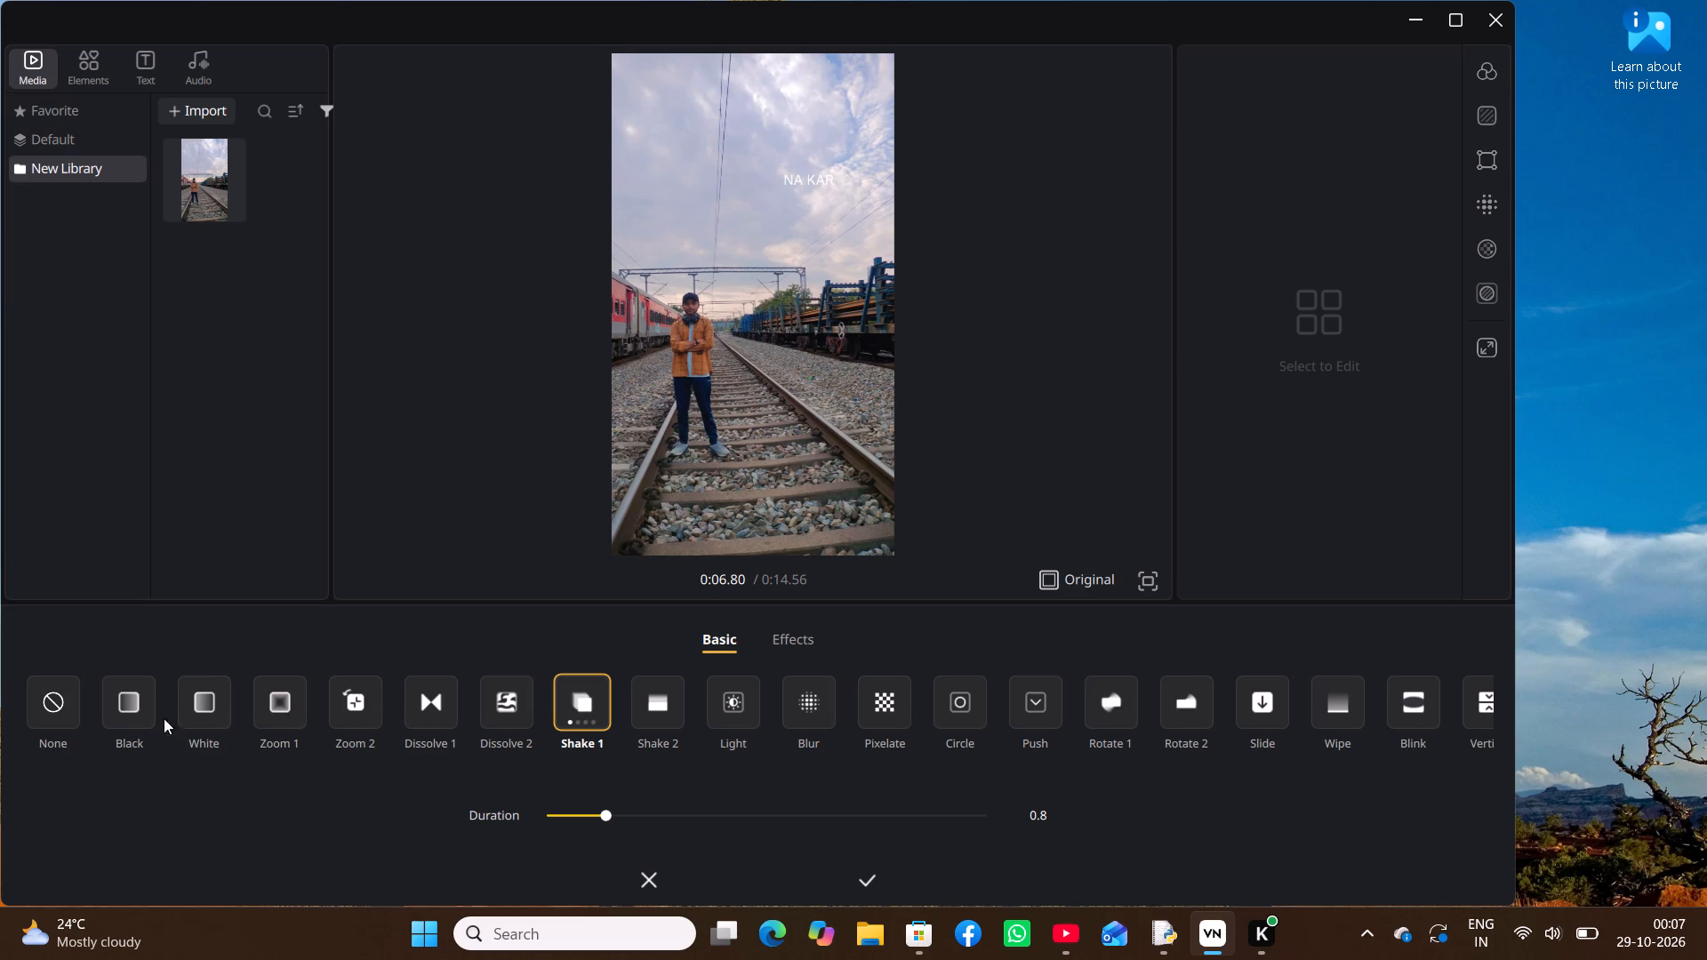
left_click(122, 695)
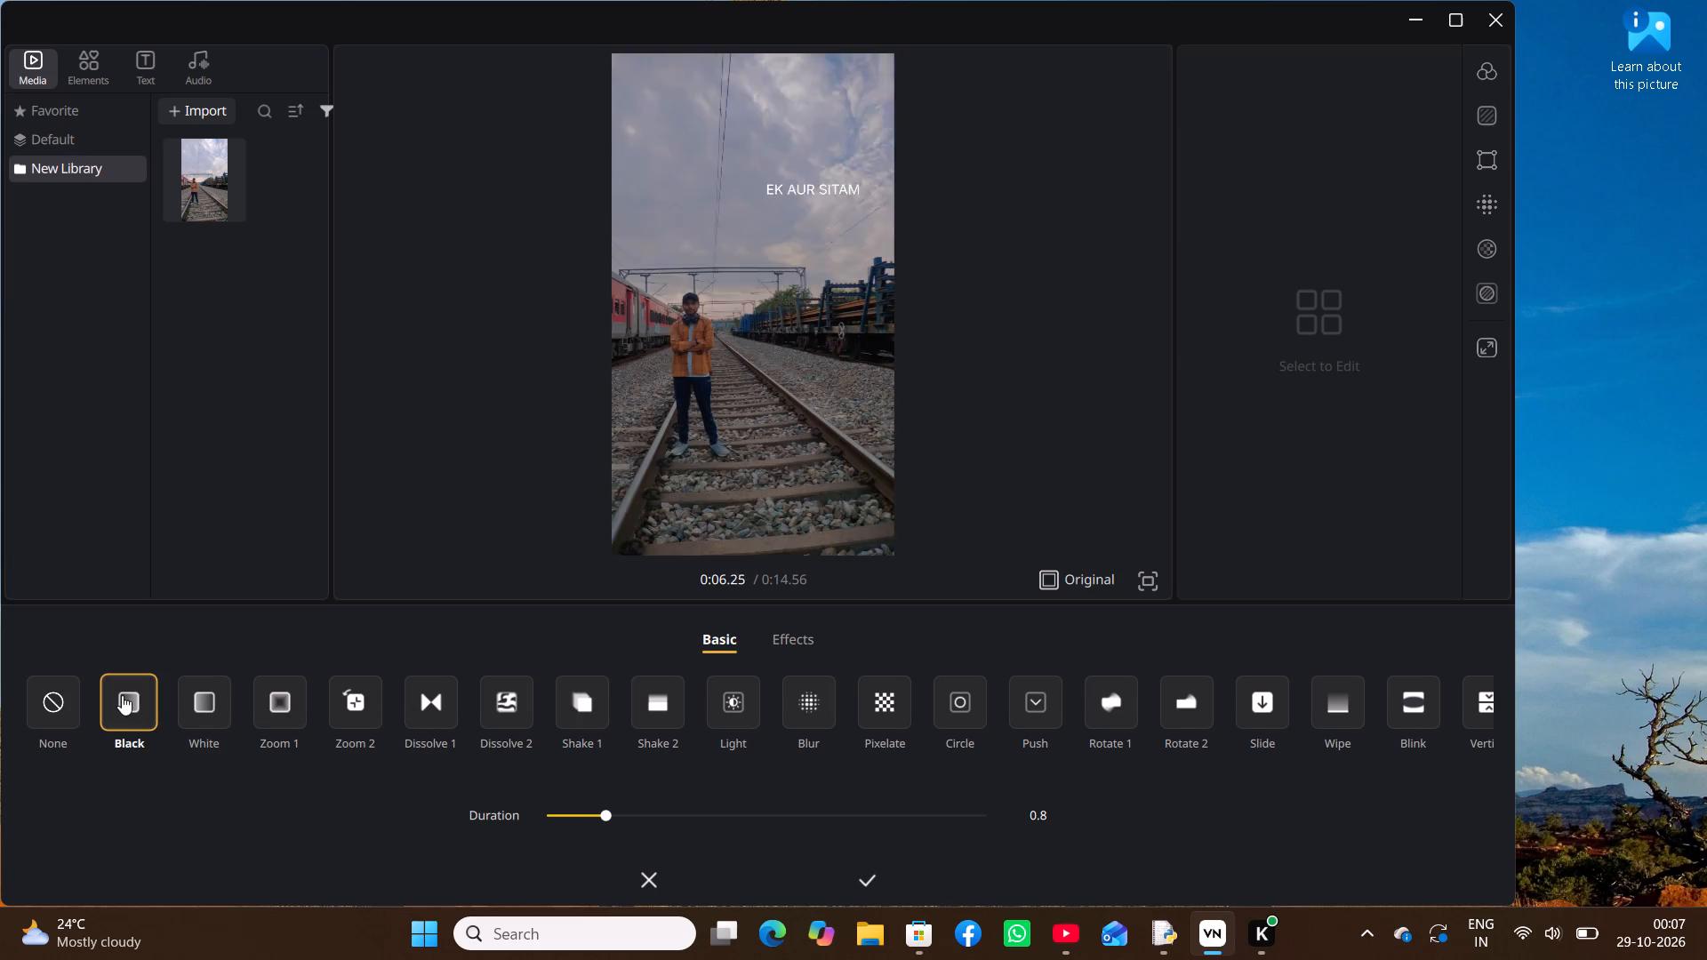
left_click(197, 704)
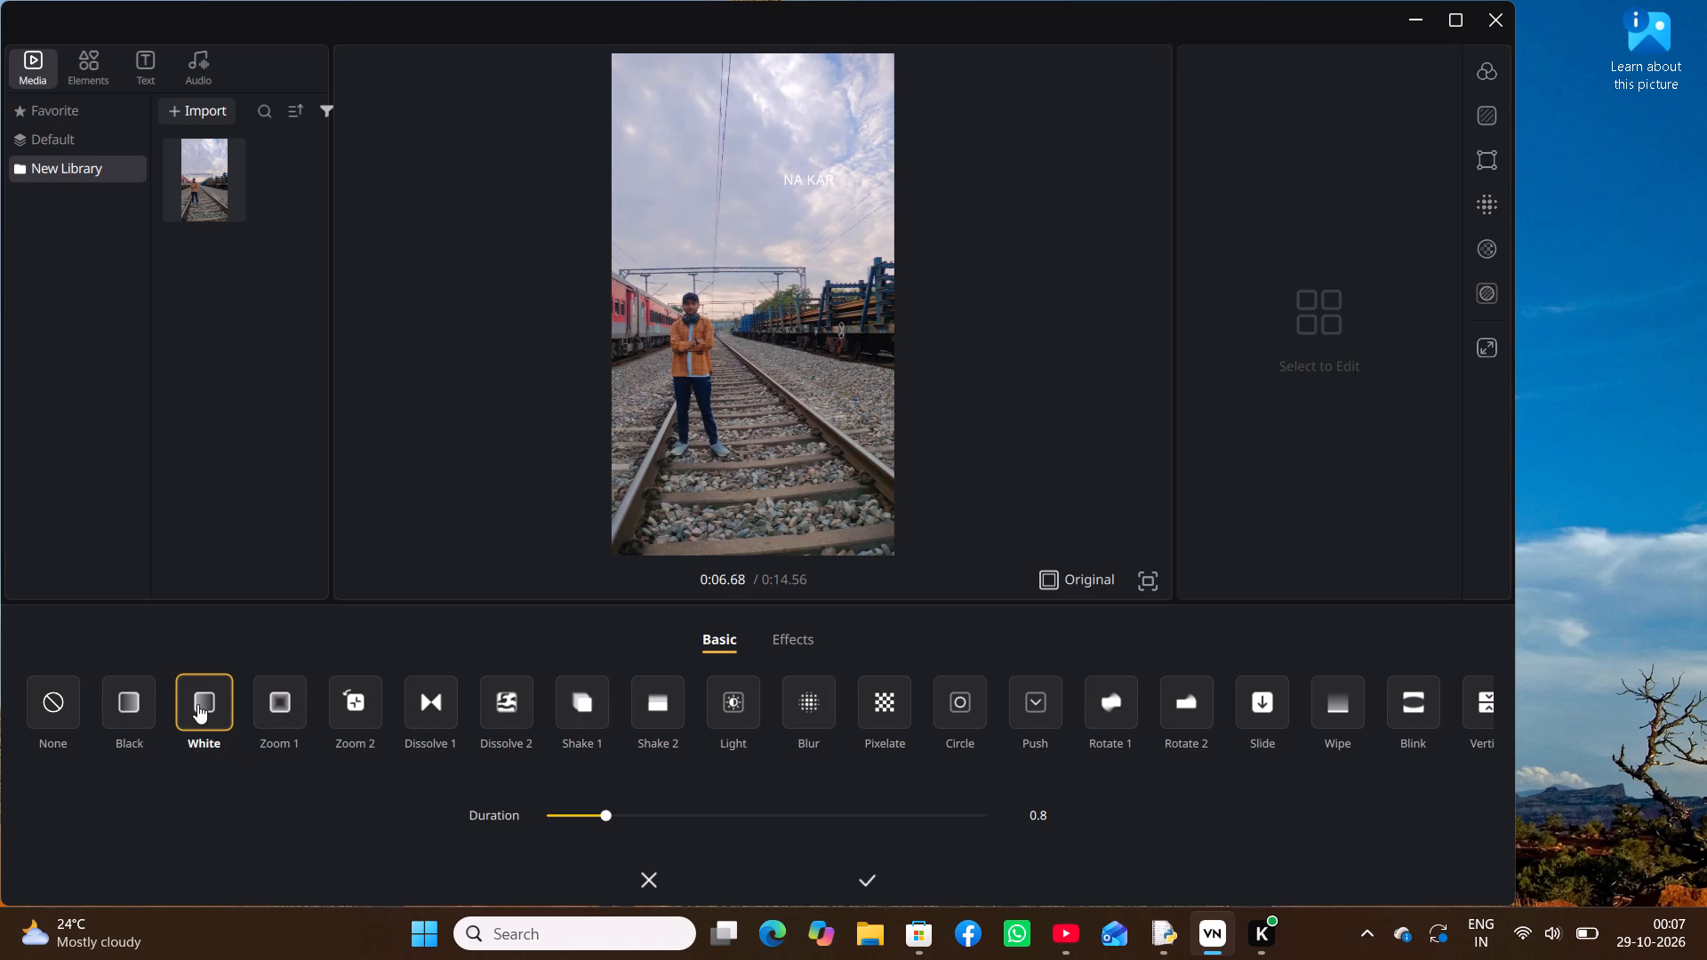
left_click(267, 712)
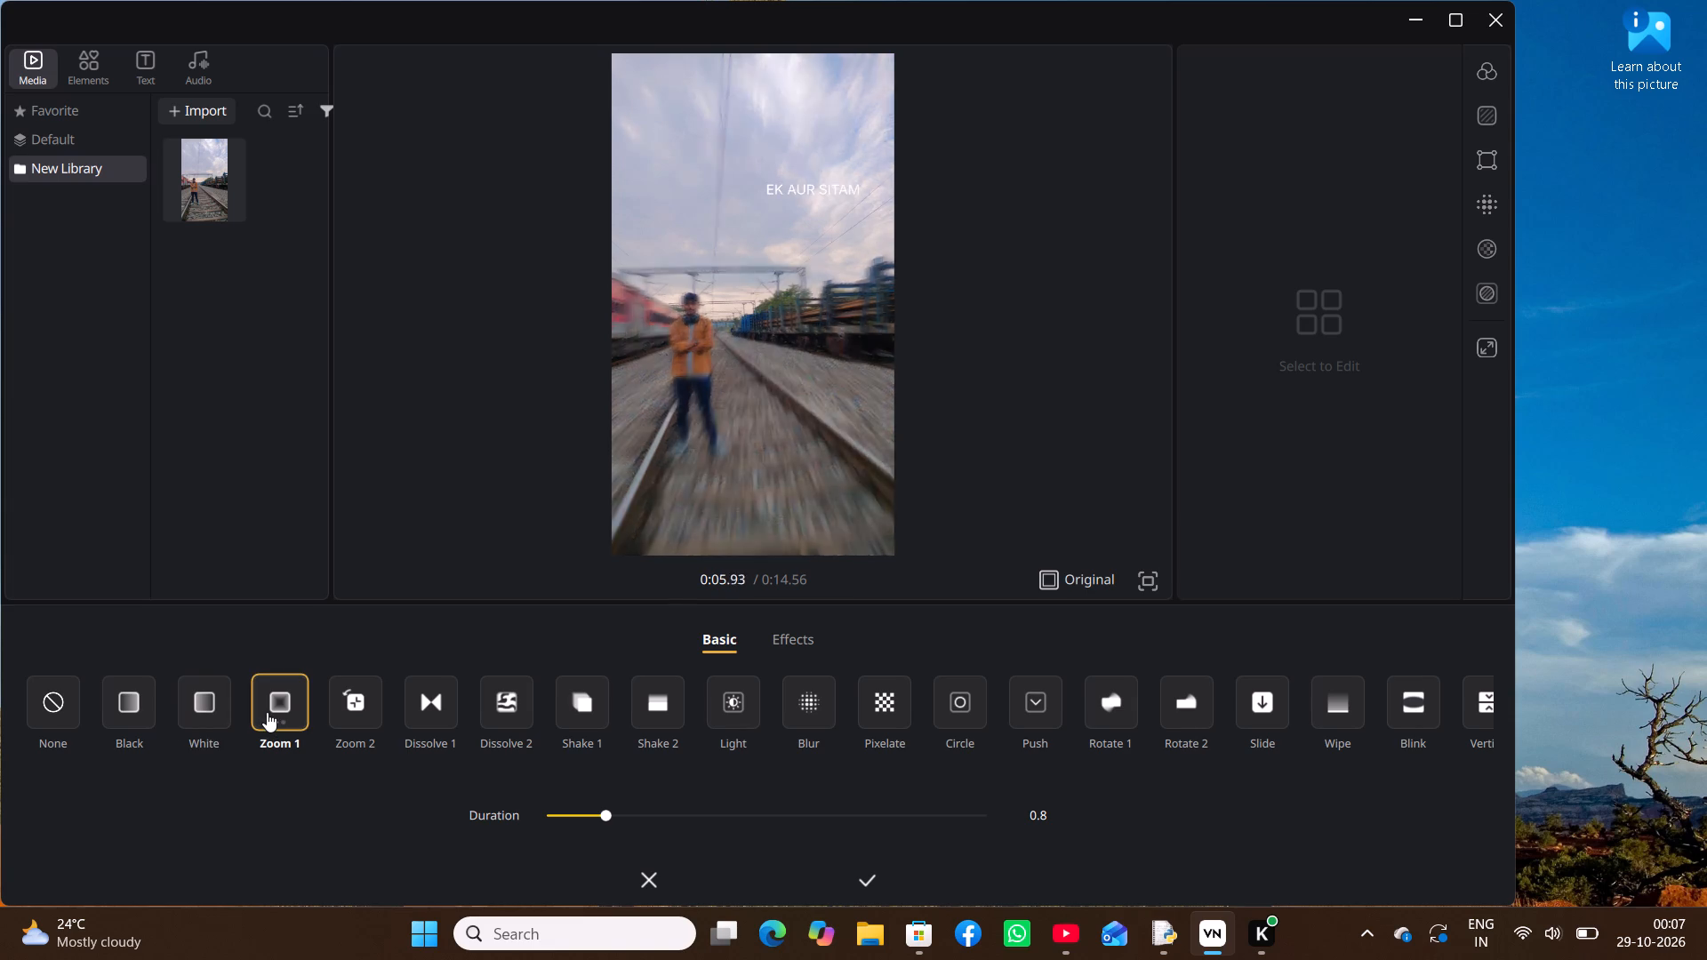
left_click(417, 701)
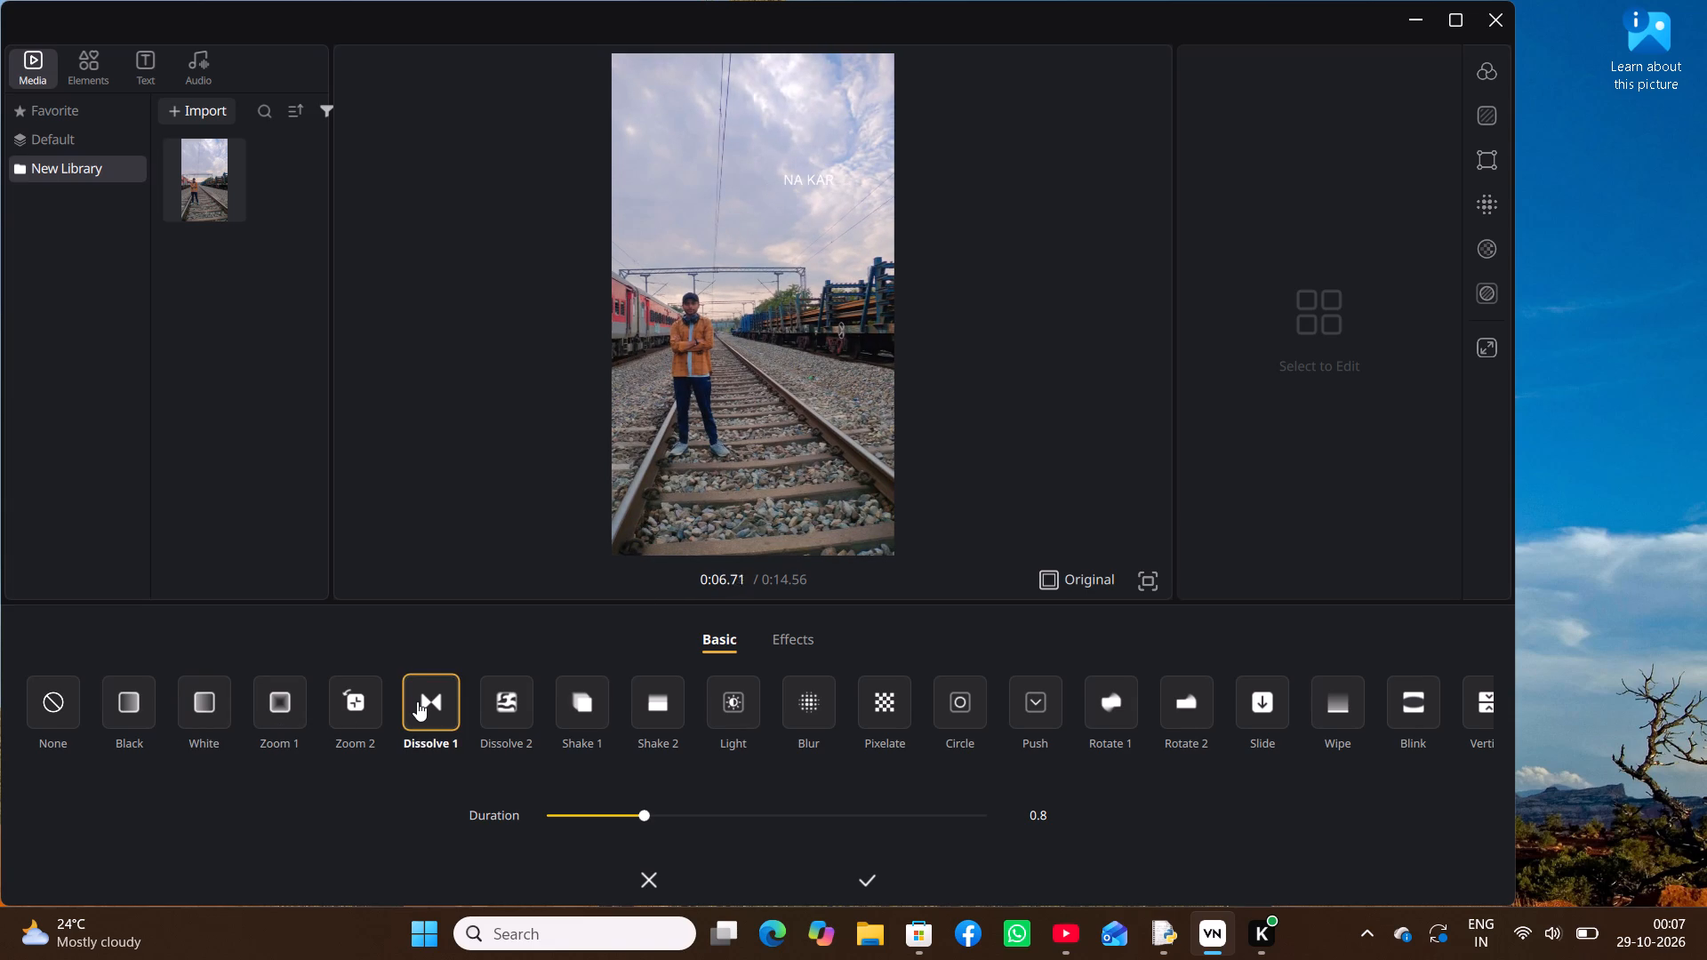
left_click(417, 701)
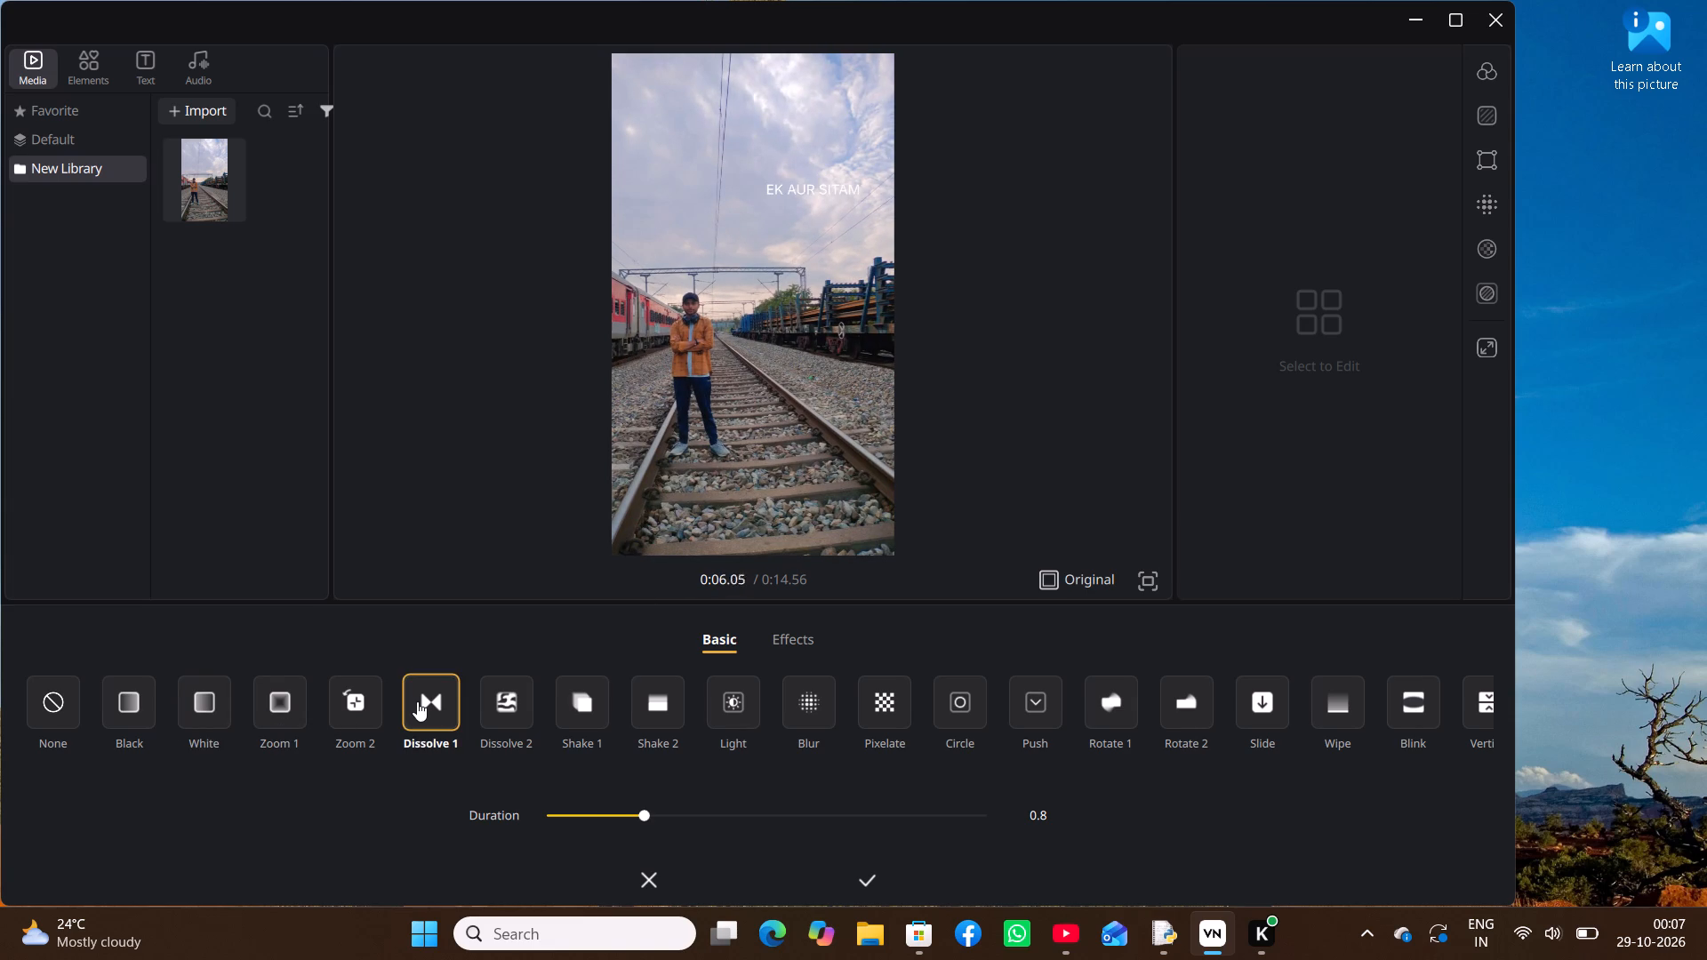
left_click(417, 701)
left_click(341, 708)
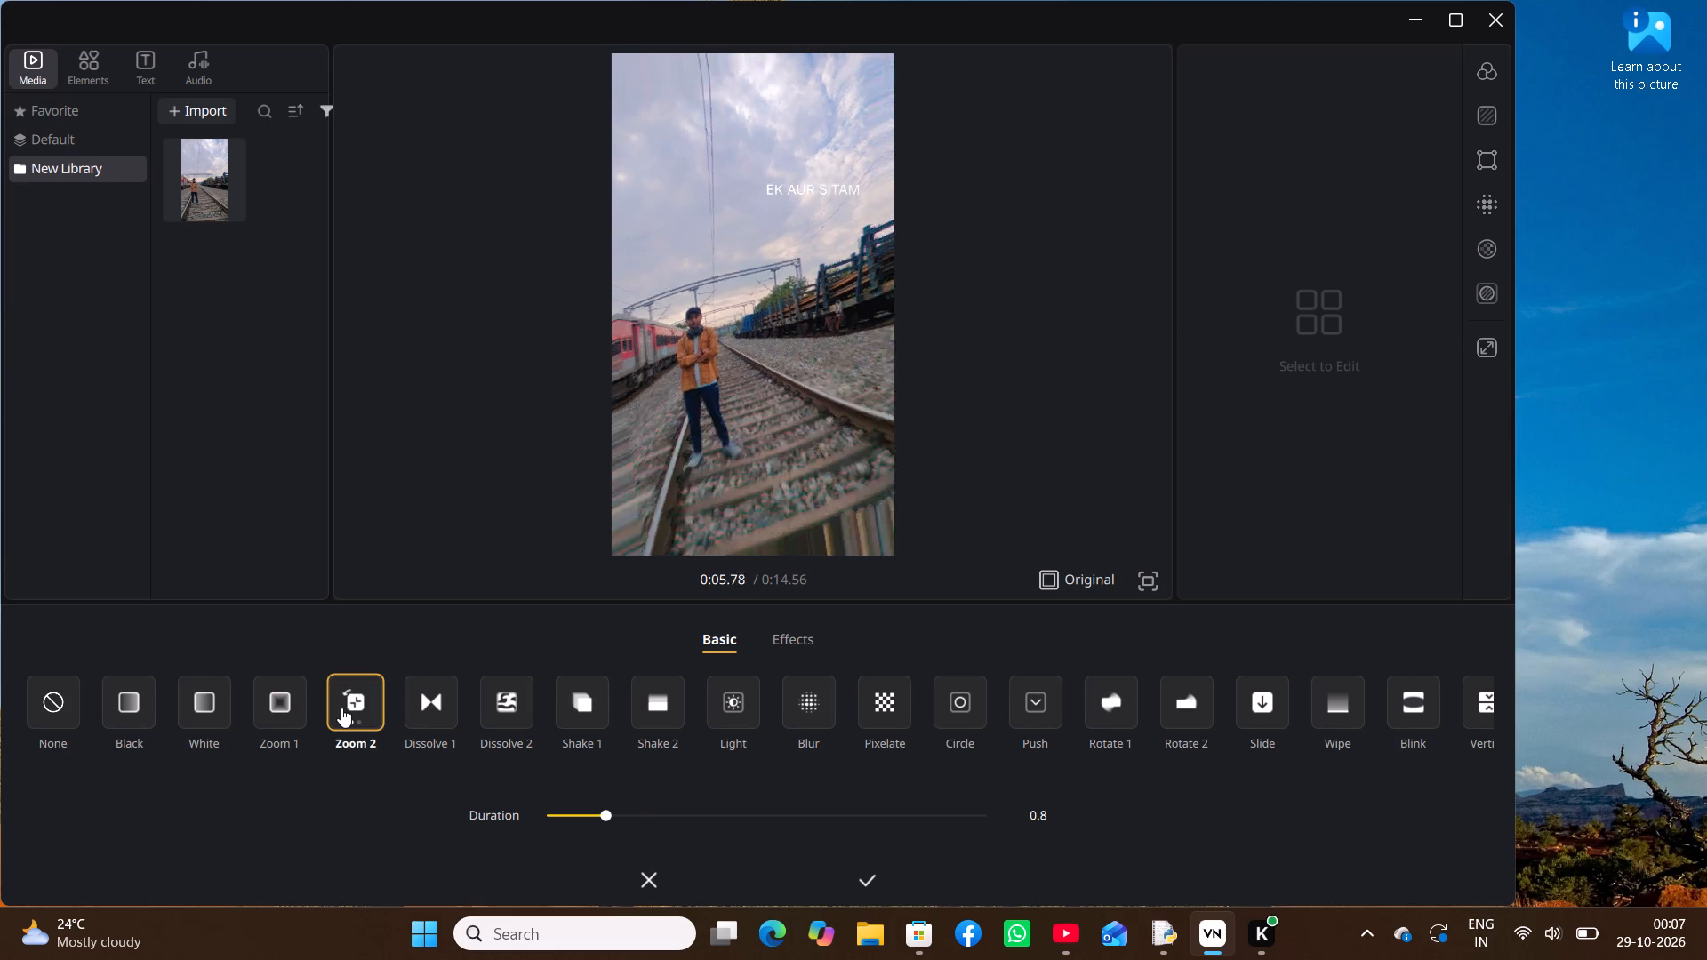
left_click(577, 704)
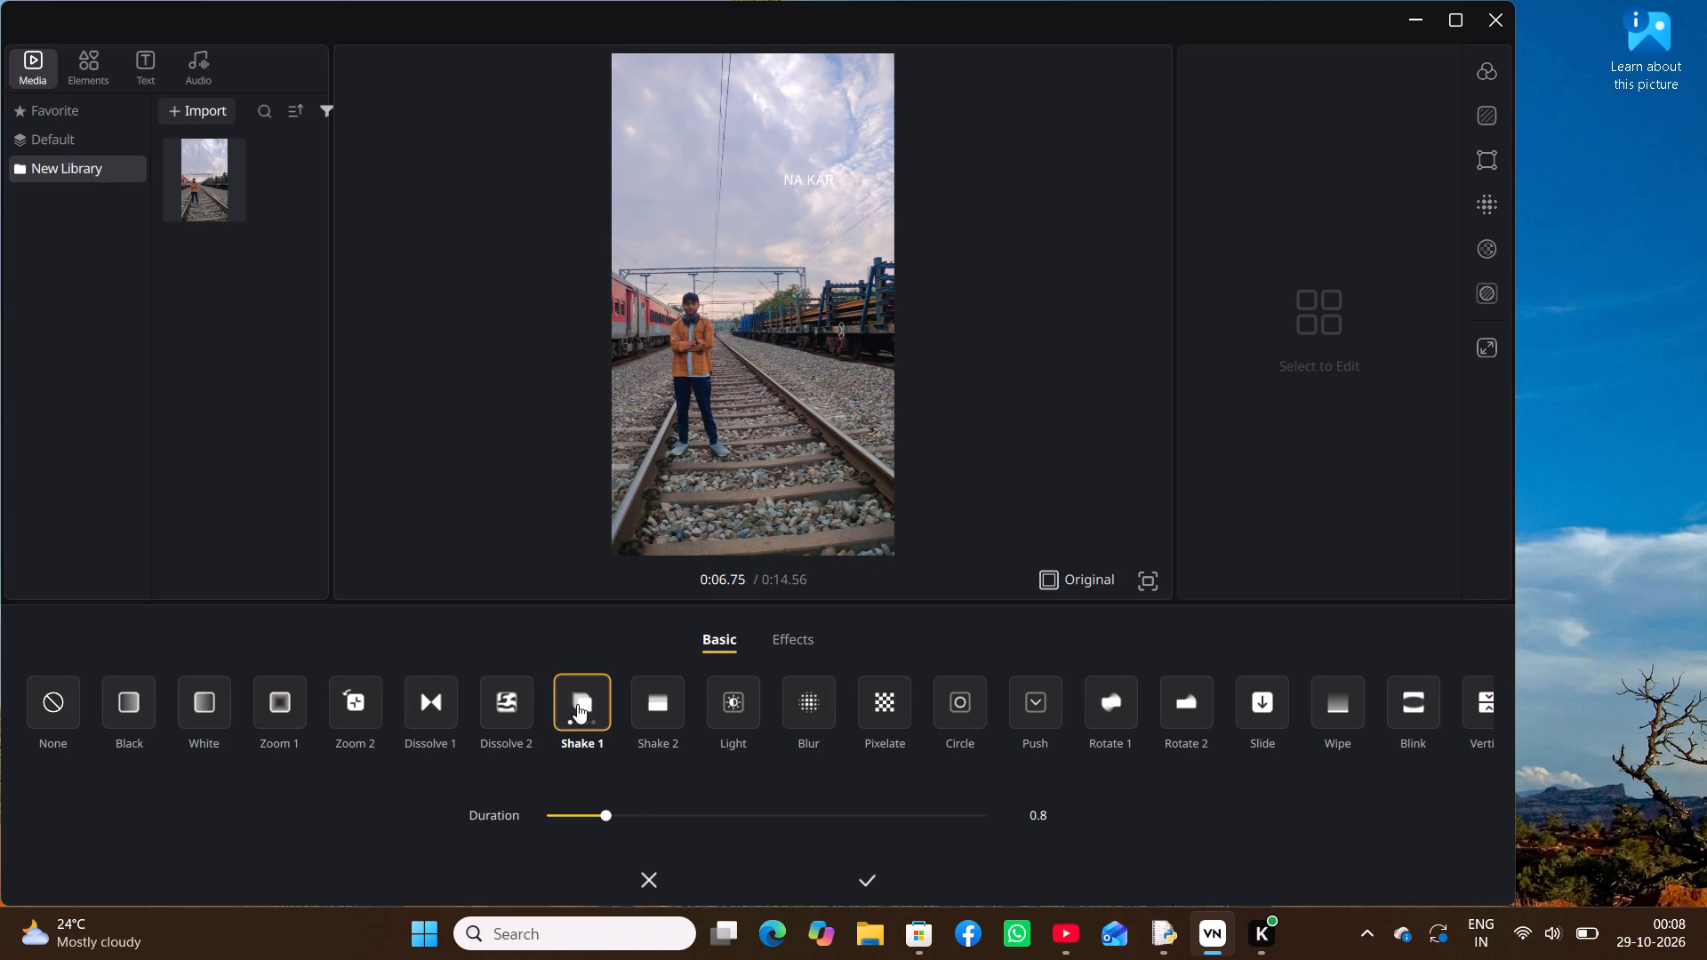
left_click(657, 713)
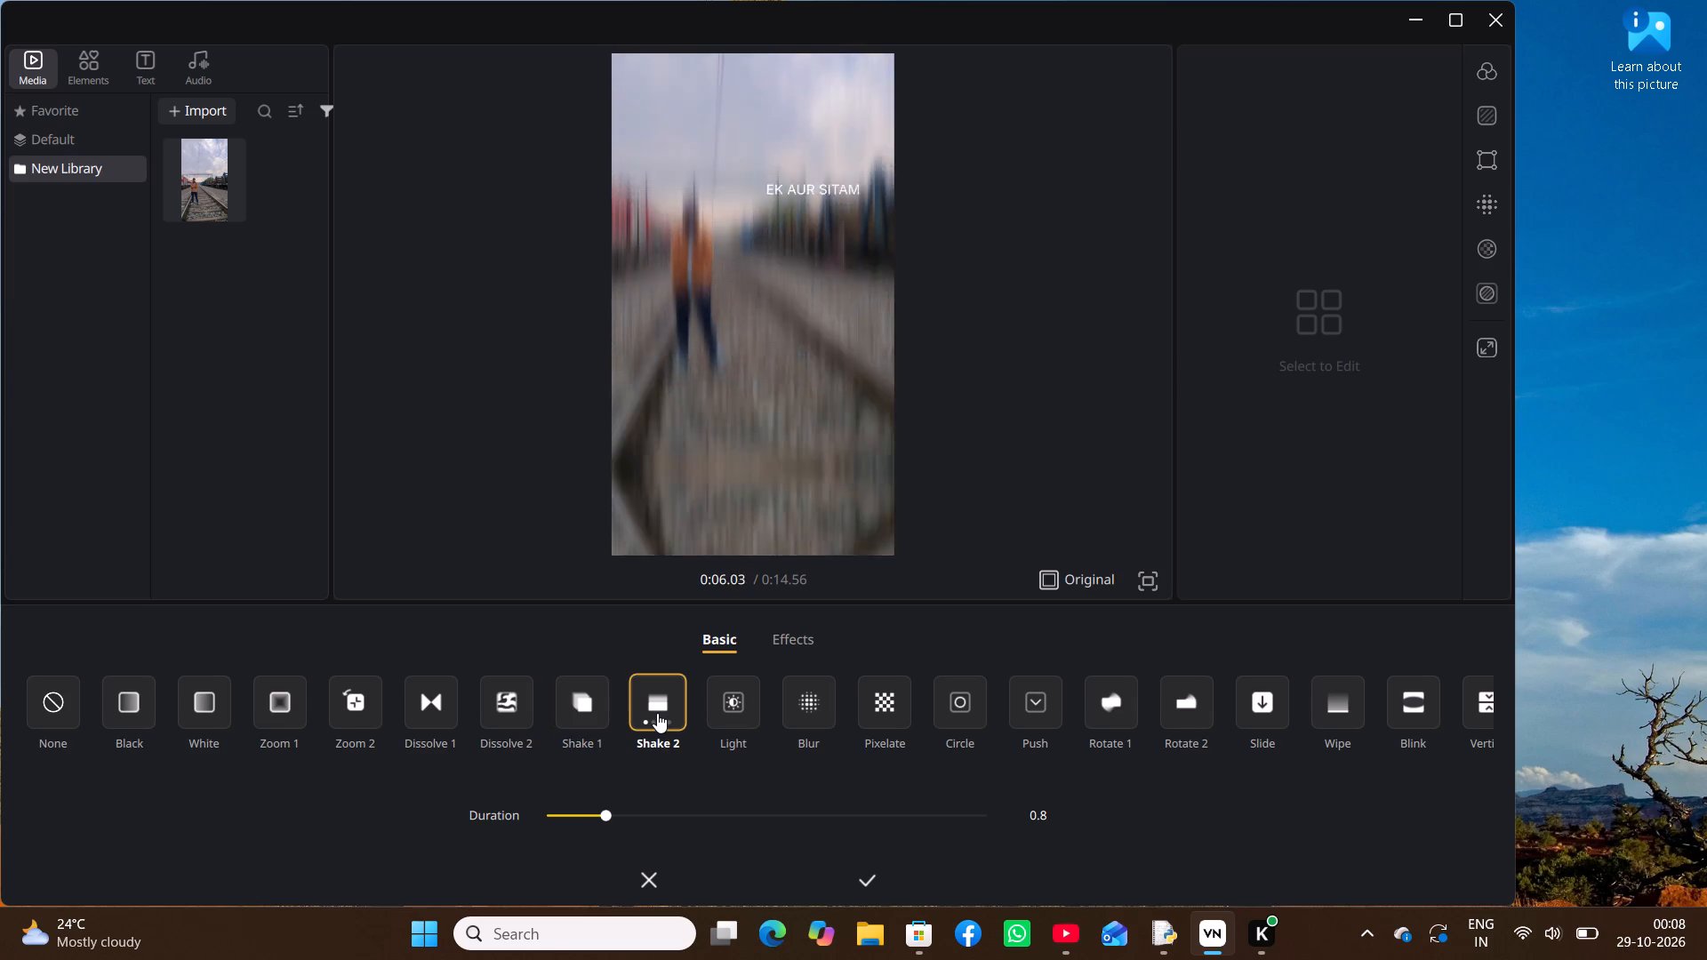
left_click(731, 703)
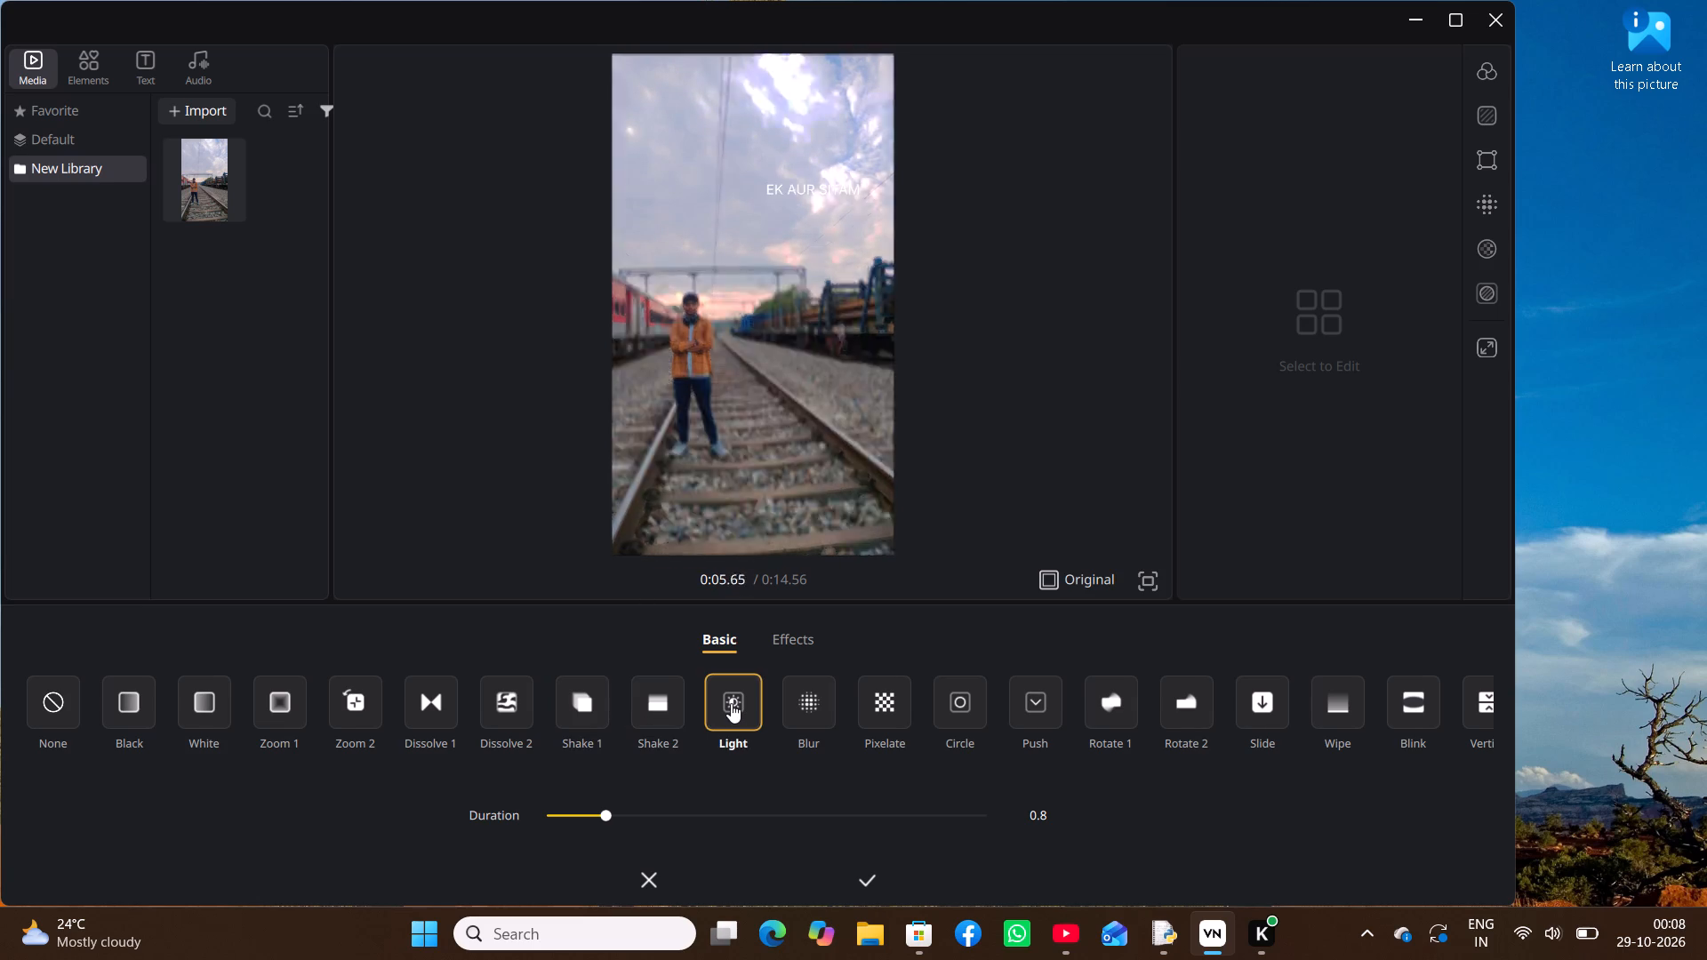
left_click(818, 707)
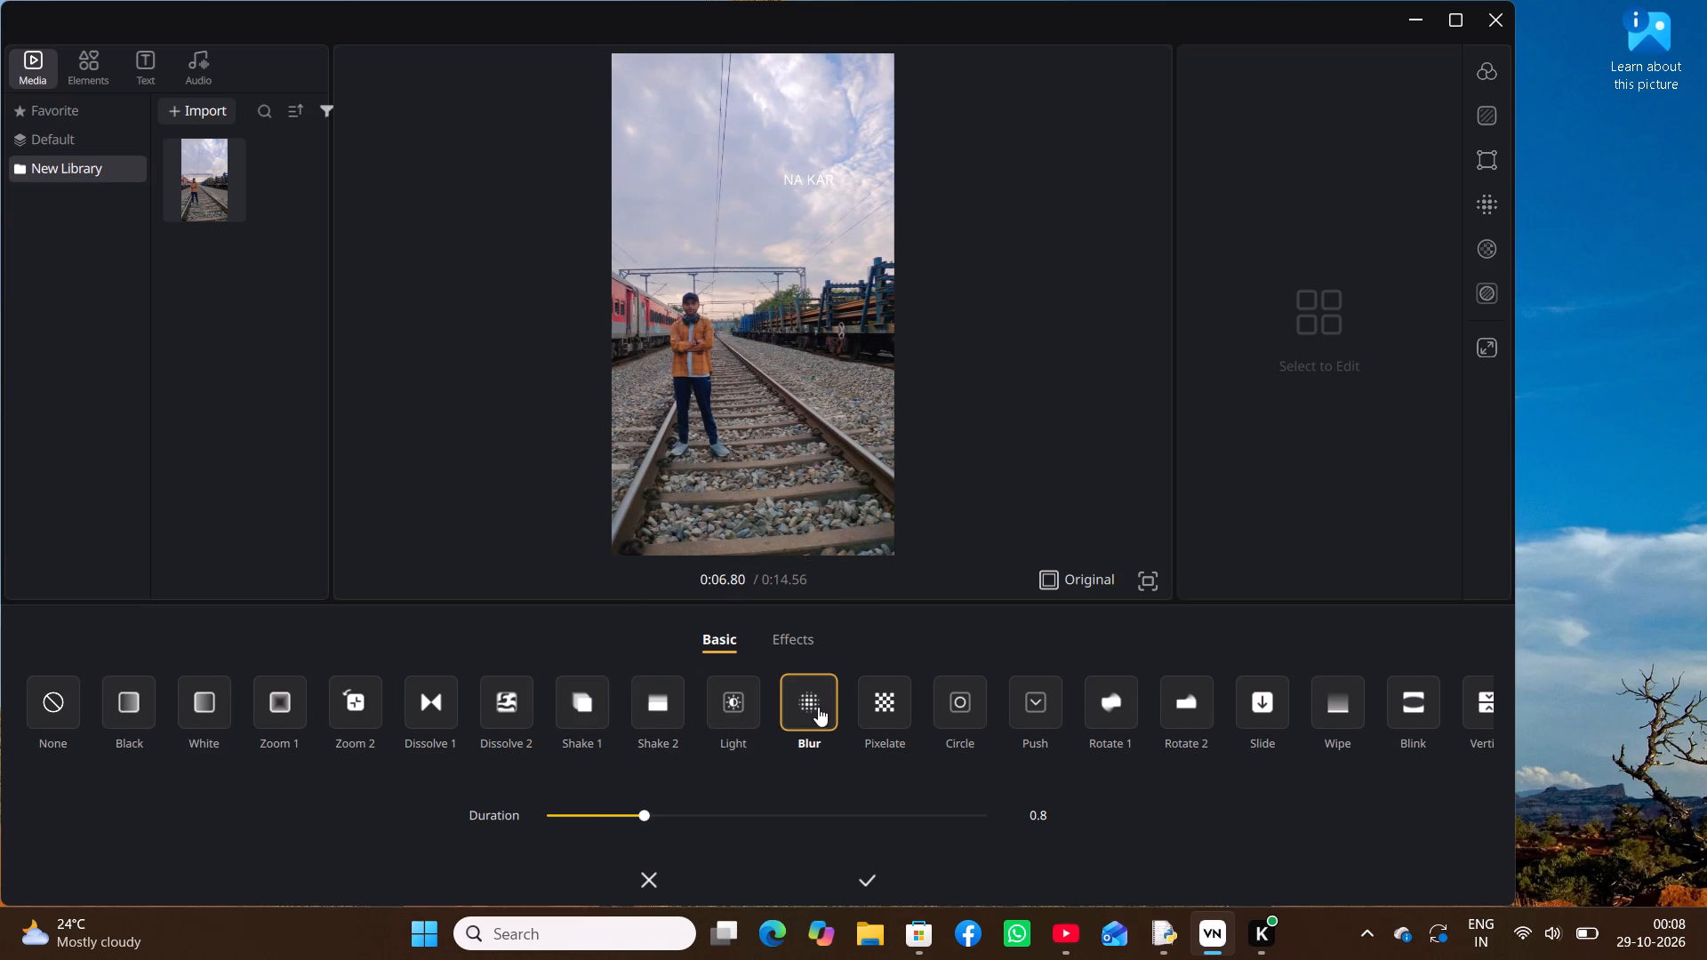
Apply the Pixelate transition with a 0.8 duration between the two track photo clips.
left_click(882, 711)
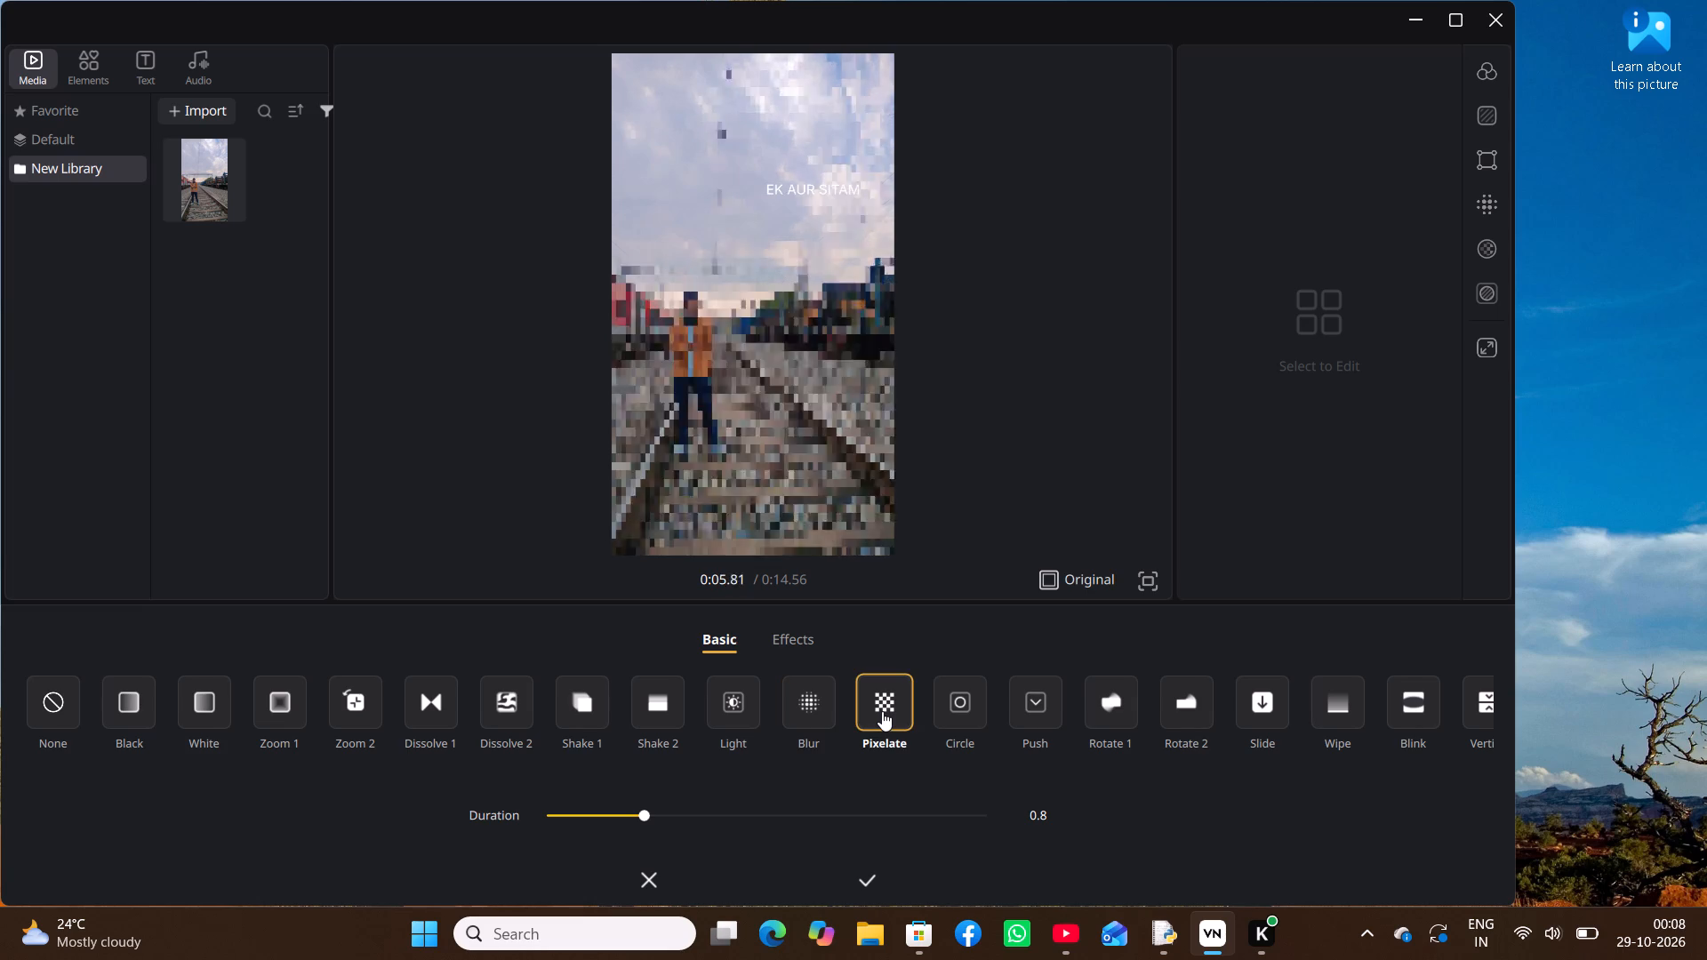
left_click(882, 711)
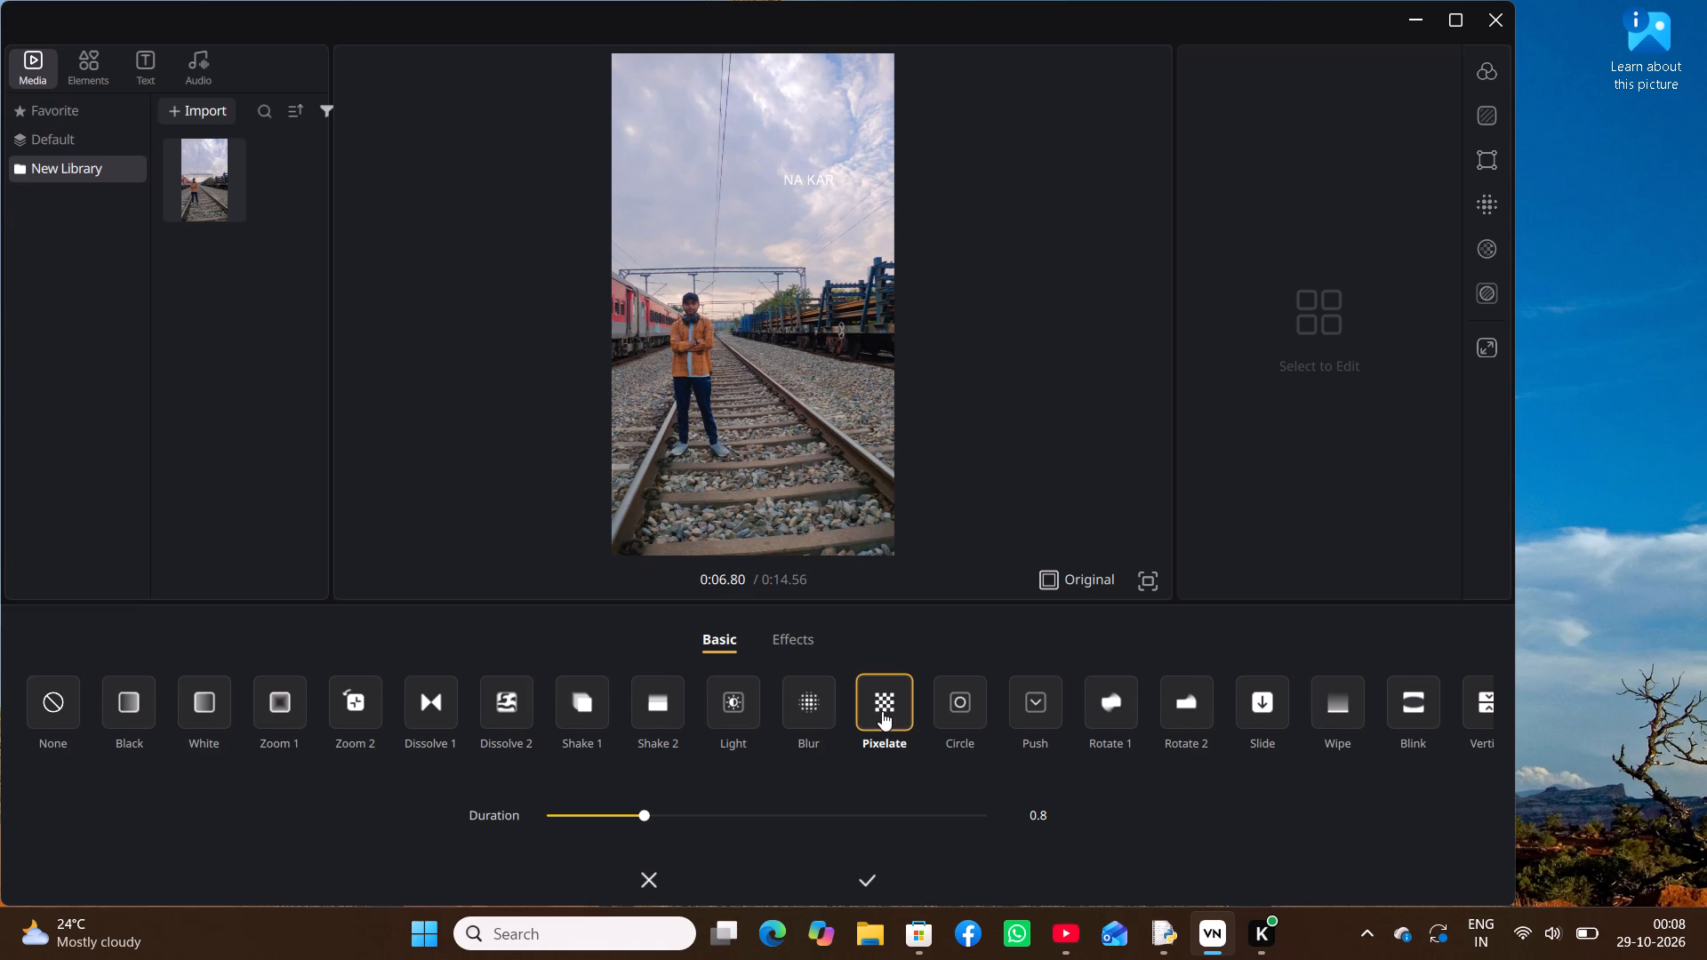
left_click(864, 879)
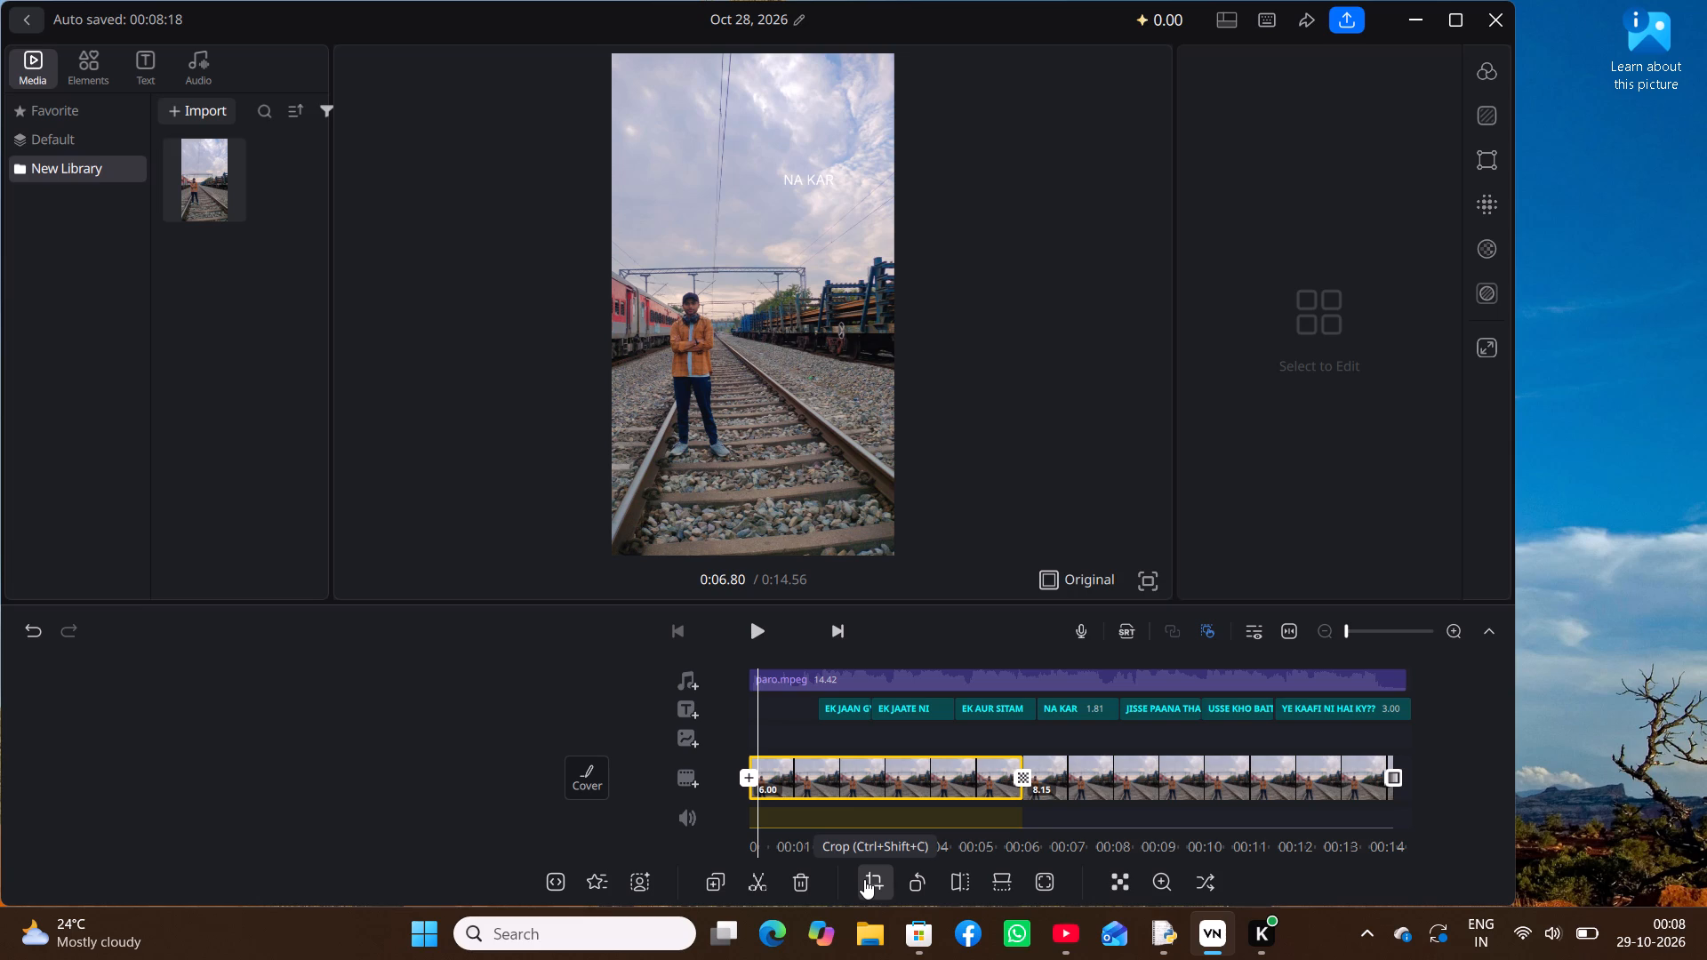
Try the Vertical and Horizontal opening transitions on the first clip, and apply Black with a 0.8 duration.
left_click(743, 772)
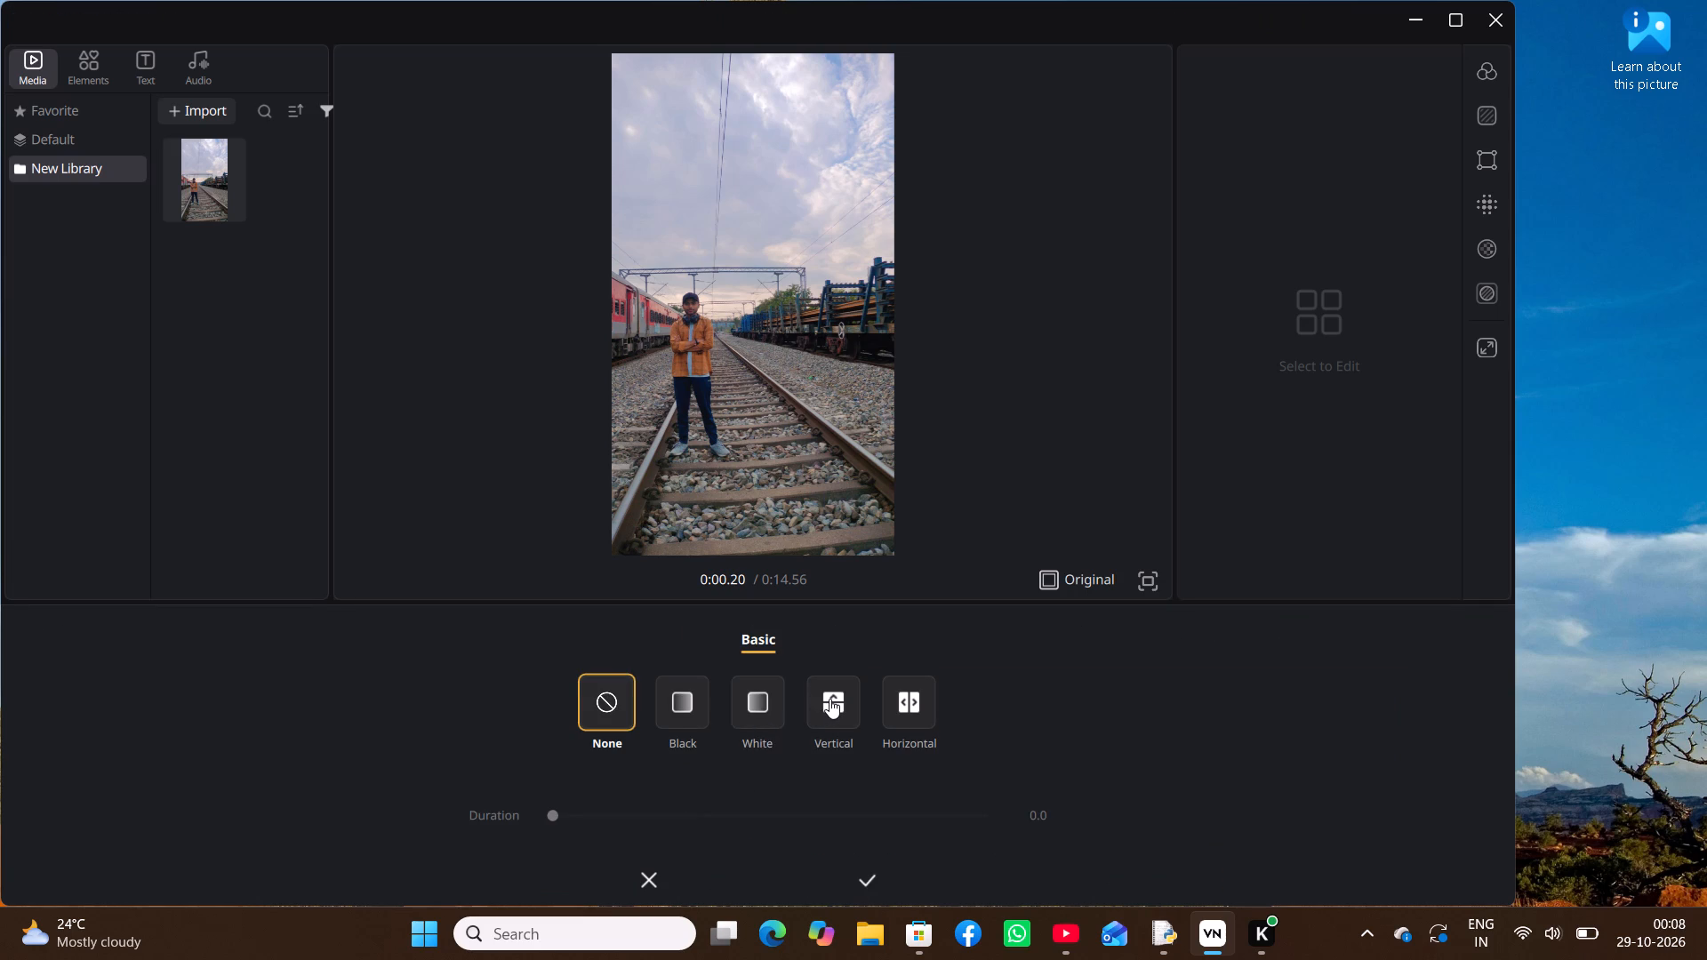
left_click(829, 699)
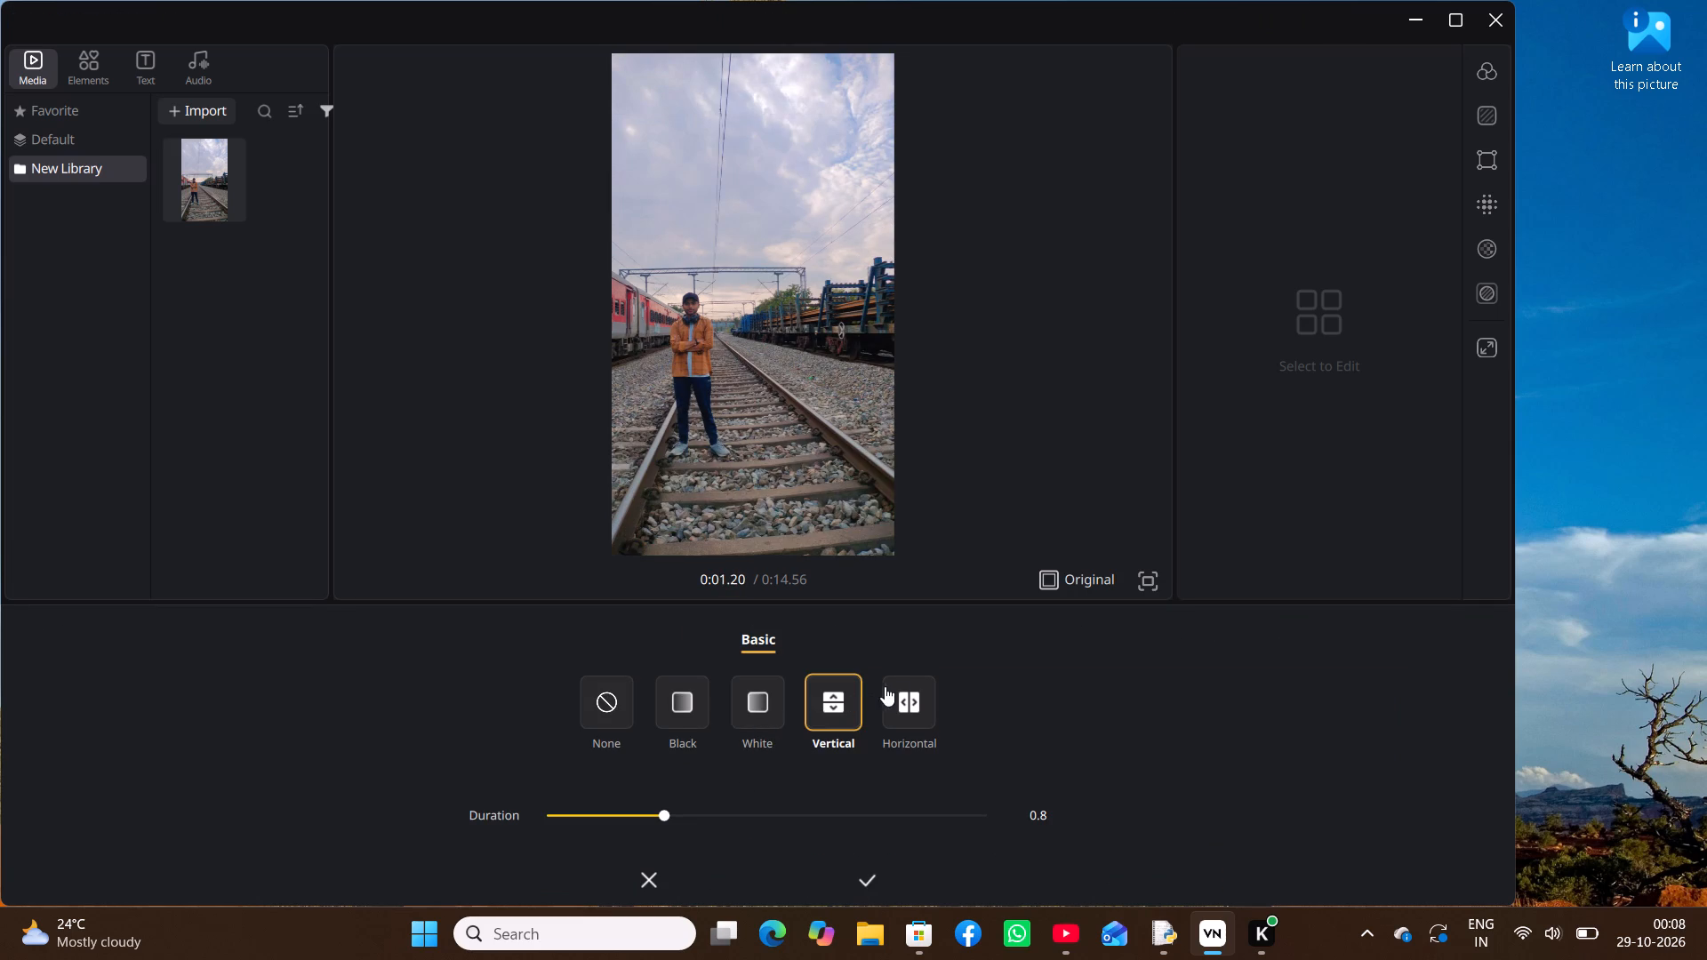
left_click(903, 682)
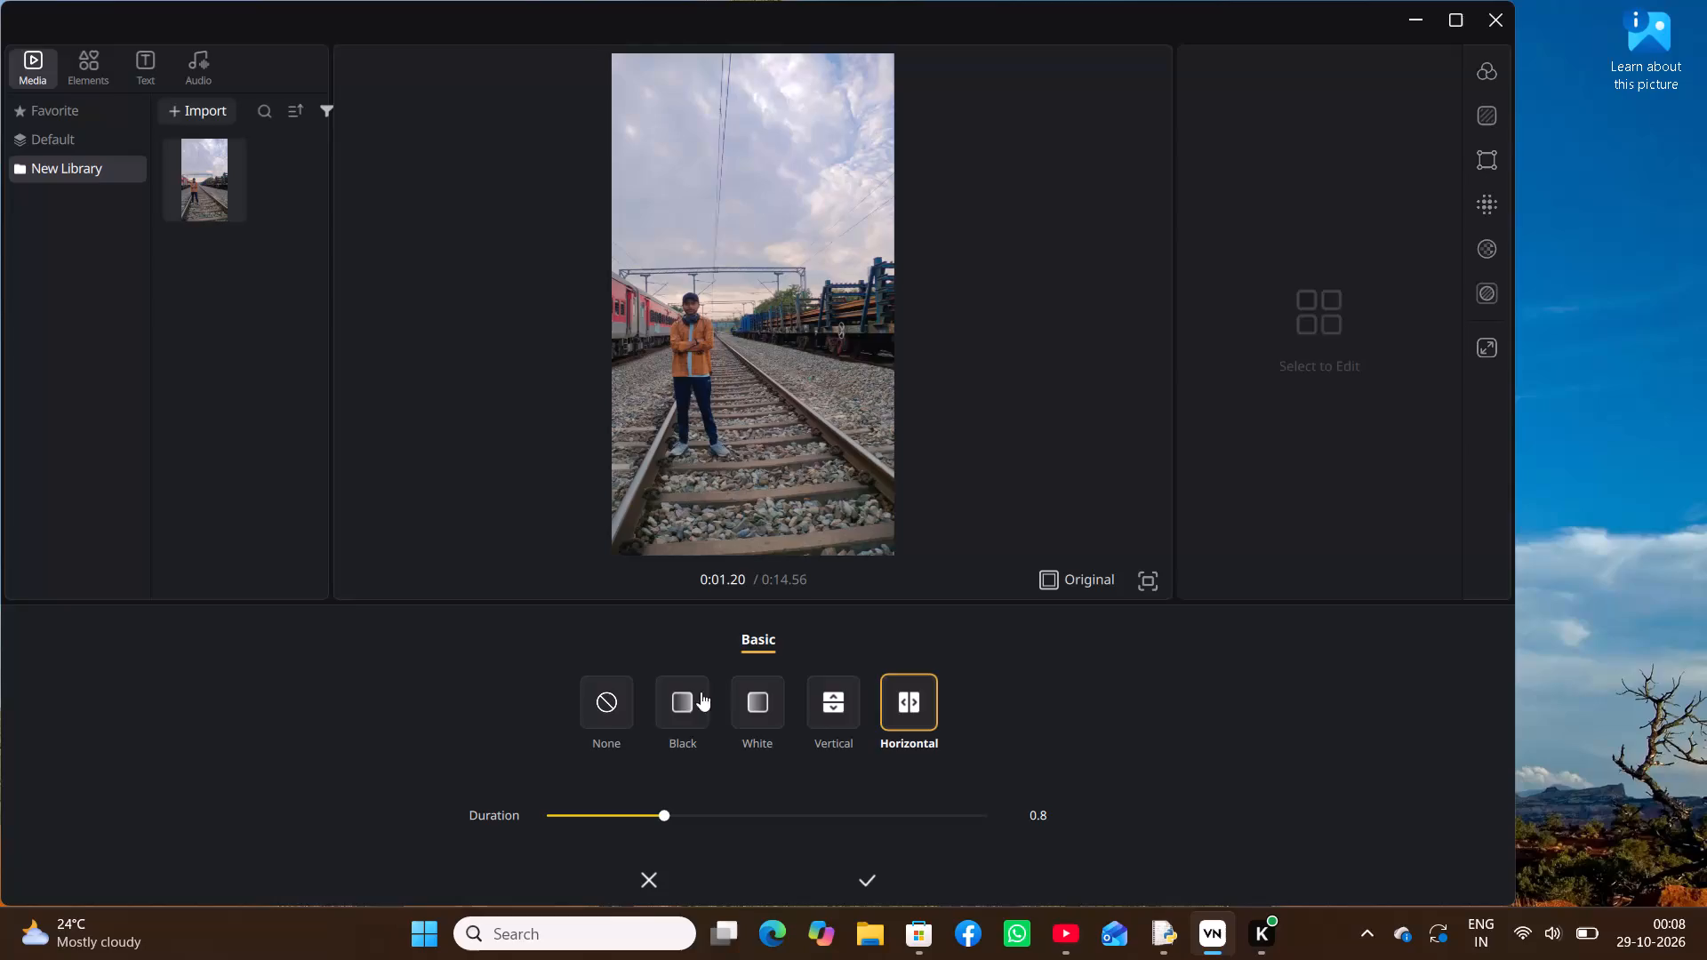
left_click(690, 694)
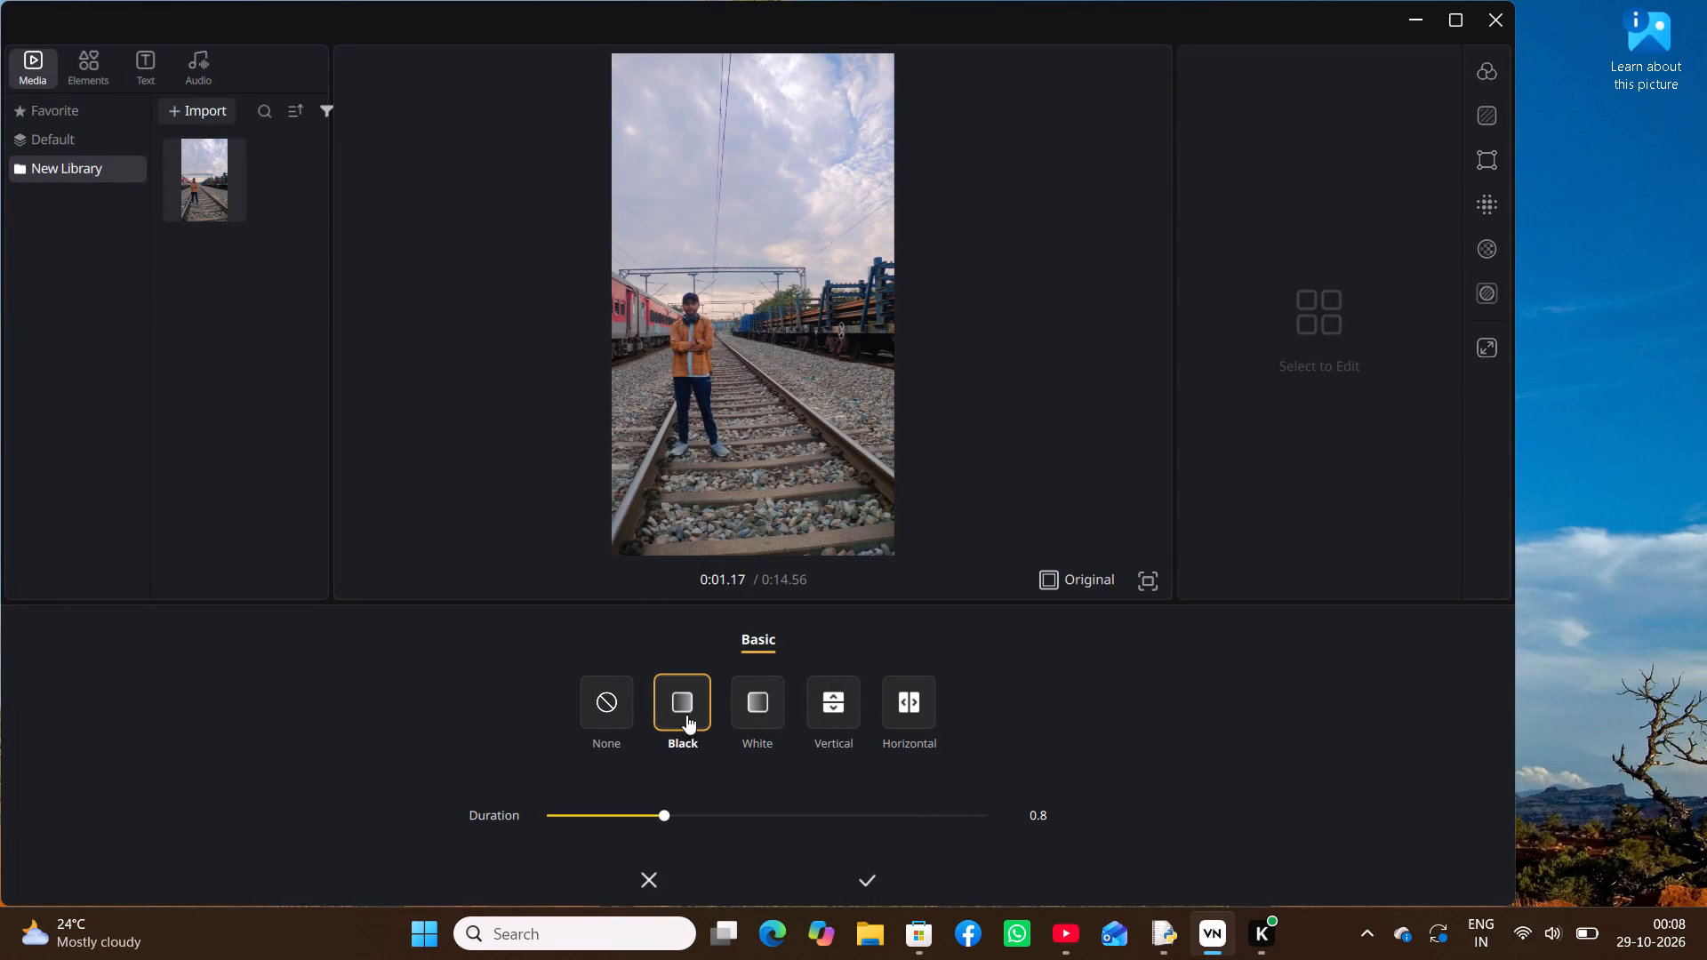
left_click(864, 877)
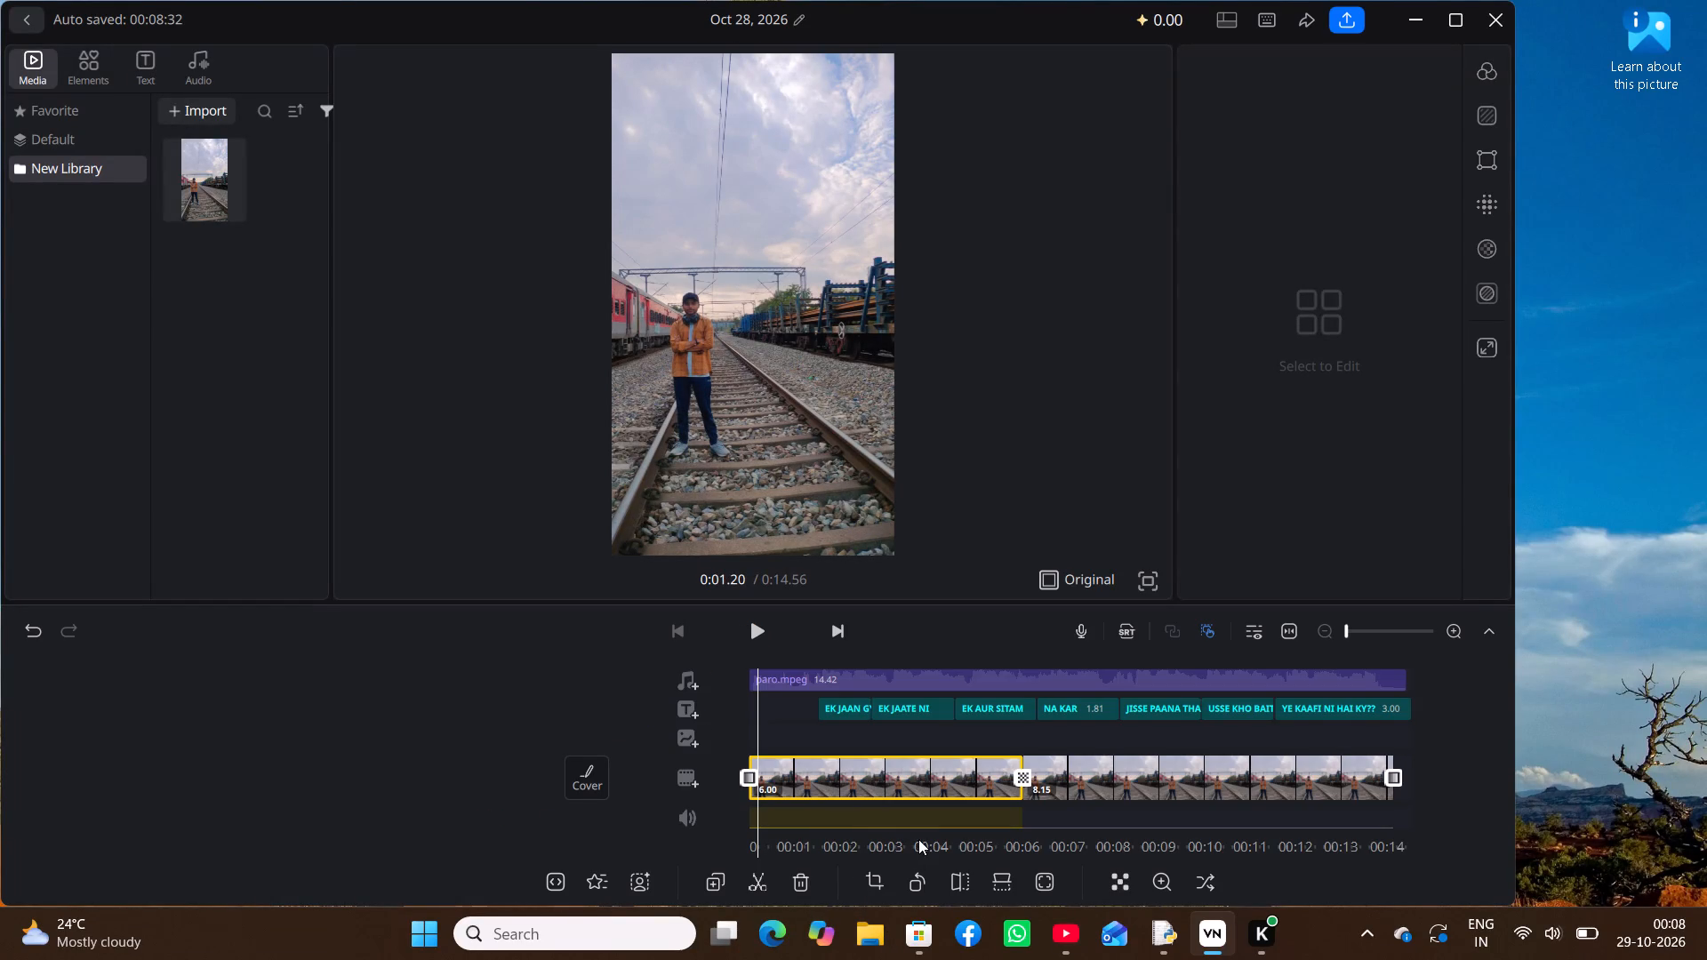
Add the edit1 image from the Desktop as an overlay clip near the start of the timeline.
left_click(693, 733)
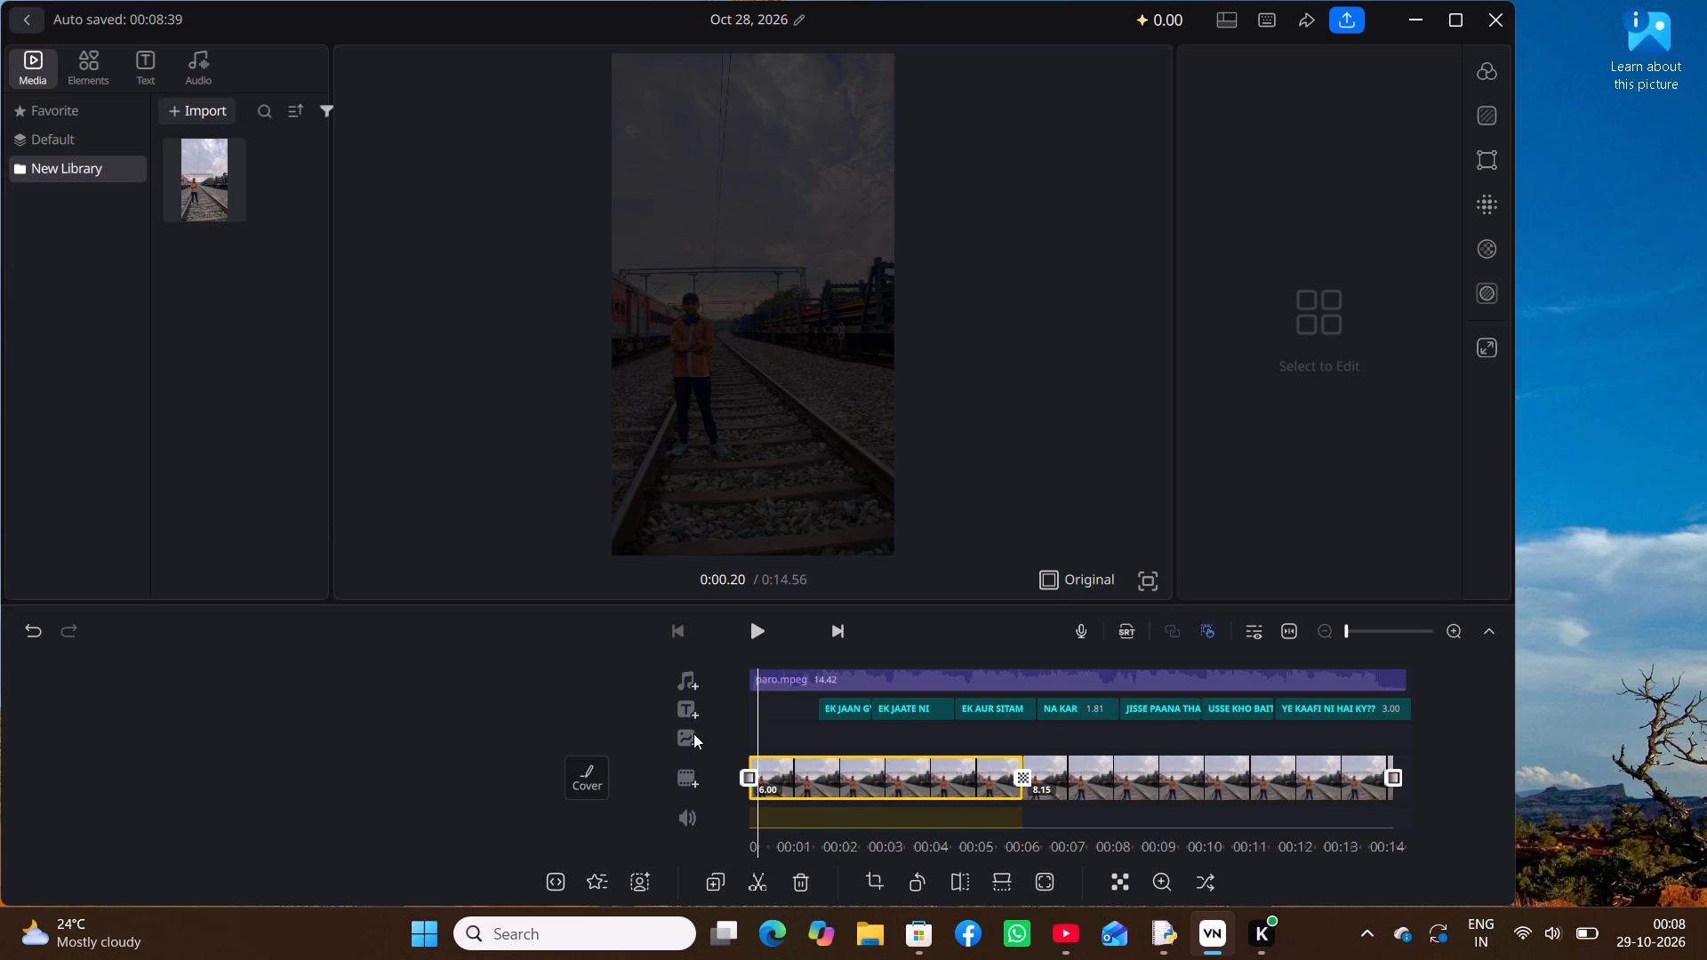
scroll(409, 308, "down", 1)
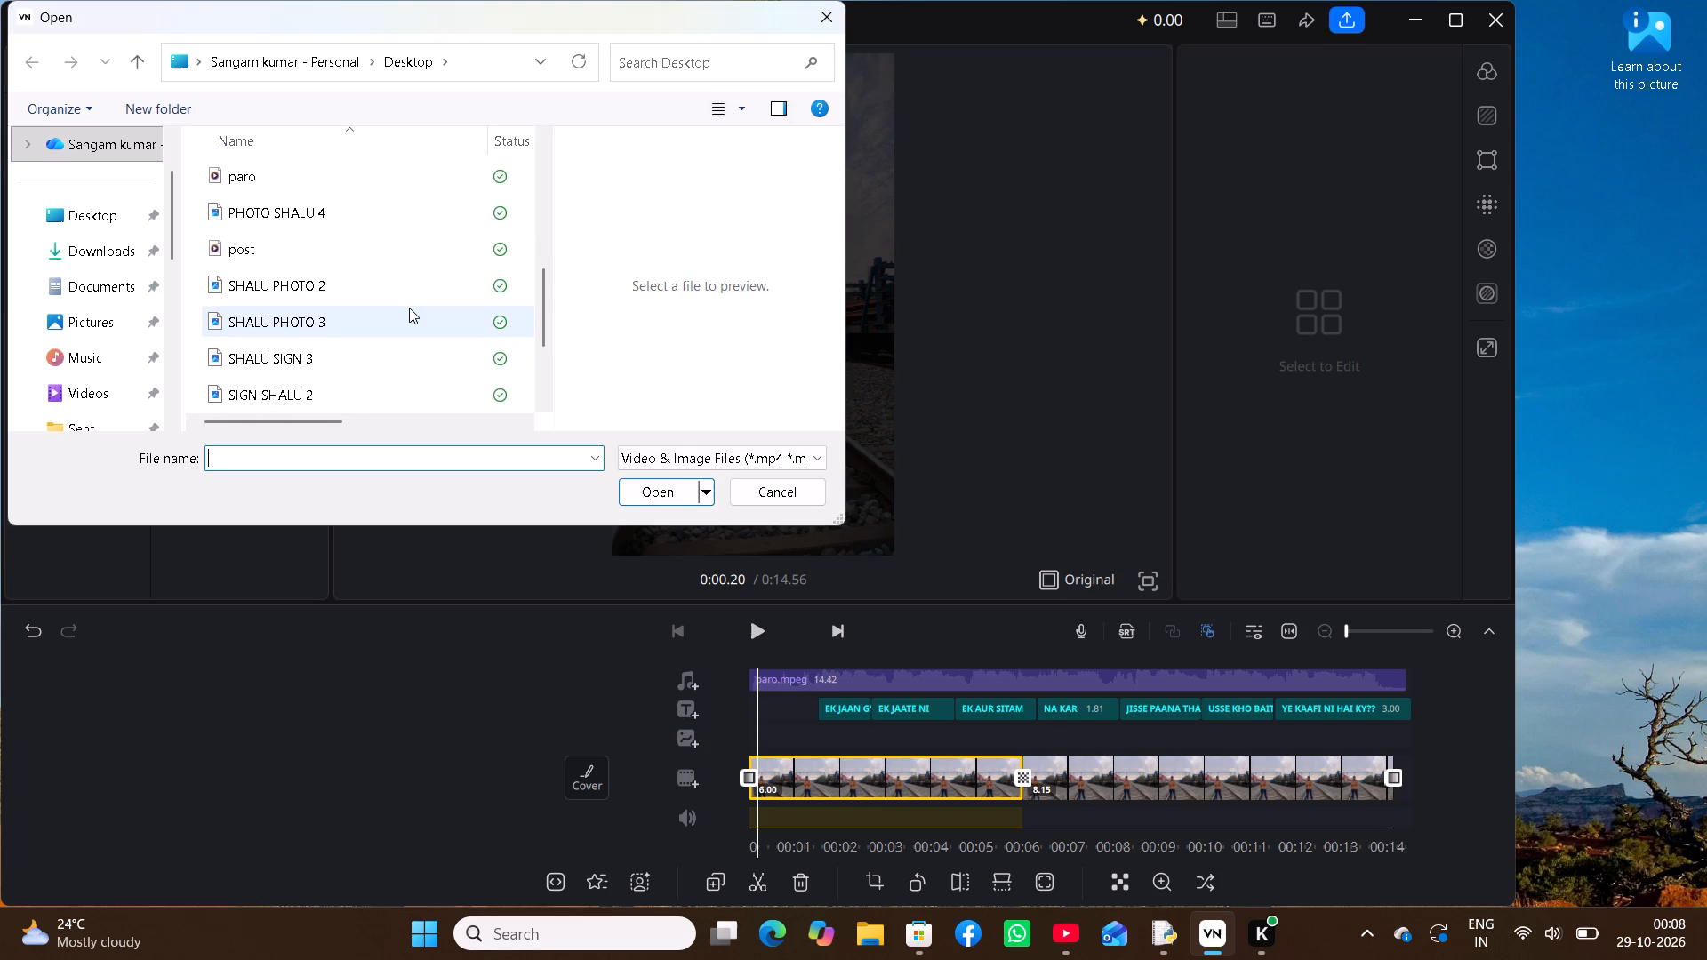
scroll(409, 308, "down", 2)
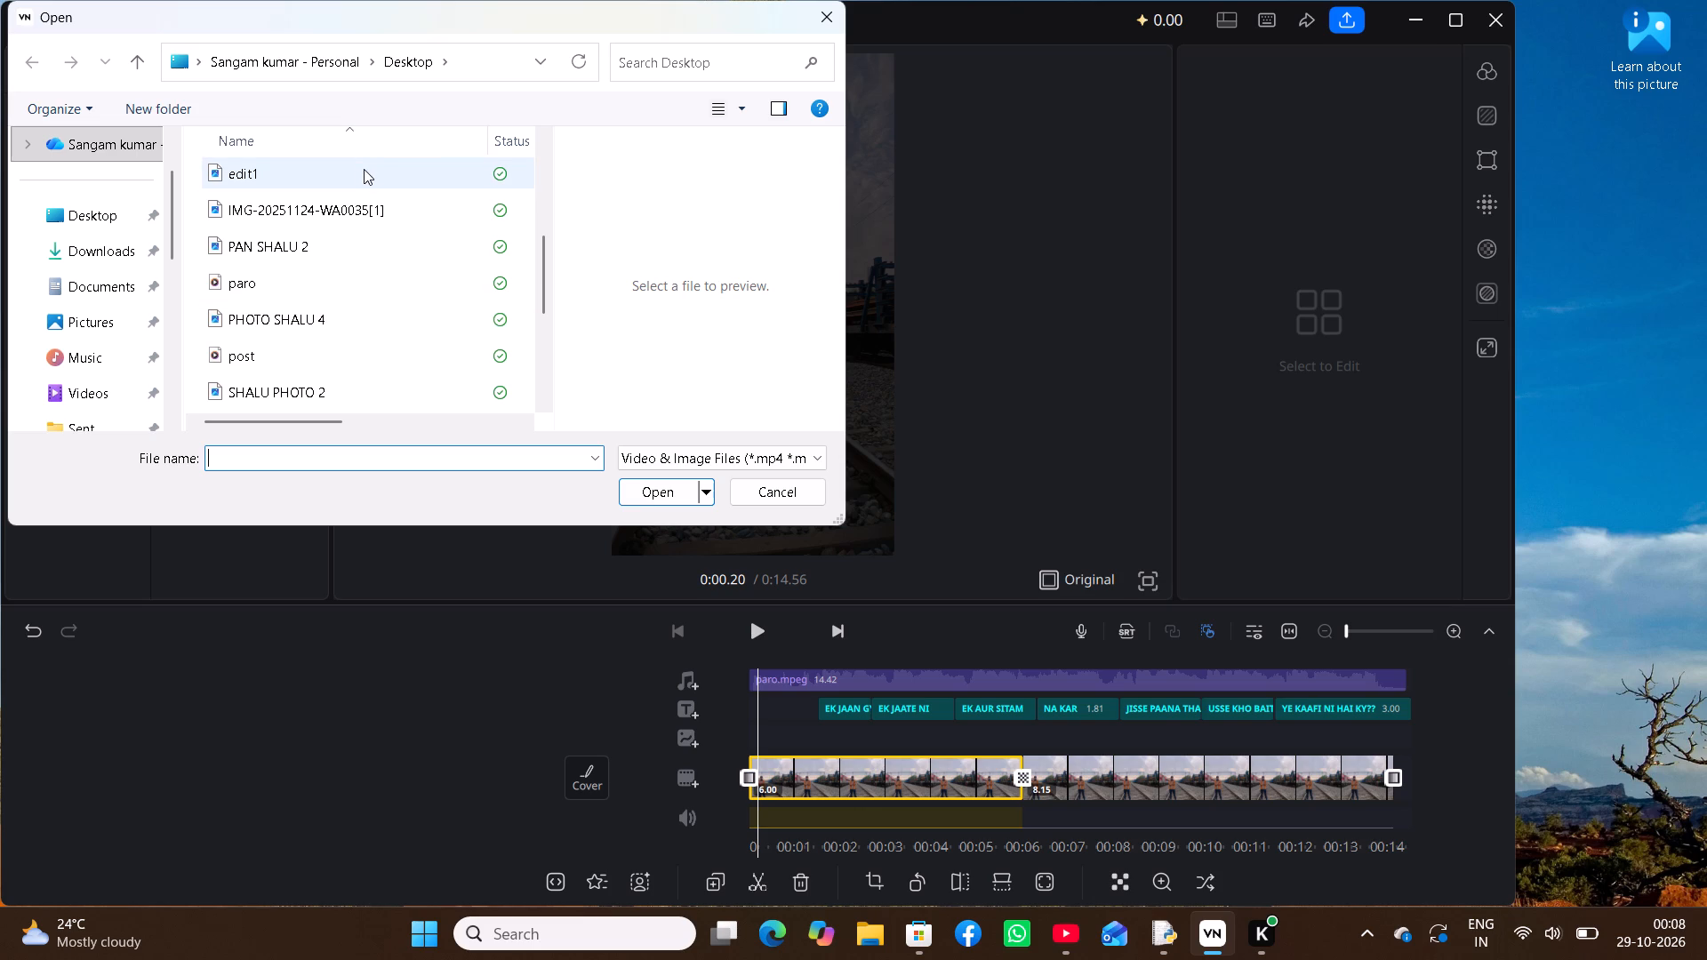
double_click(364, 169)
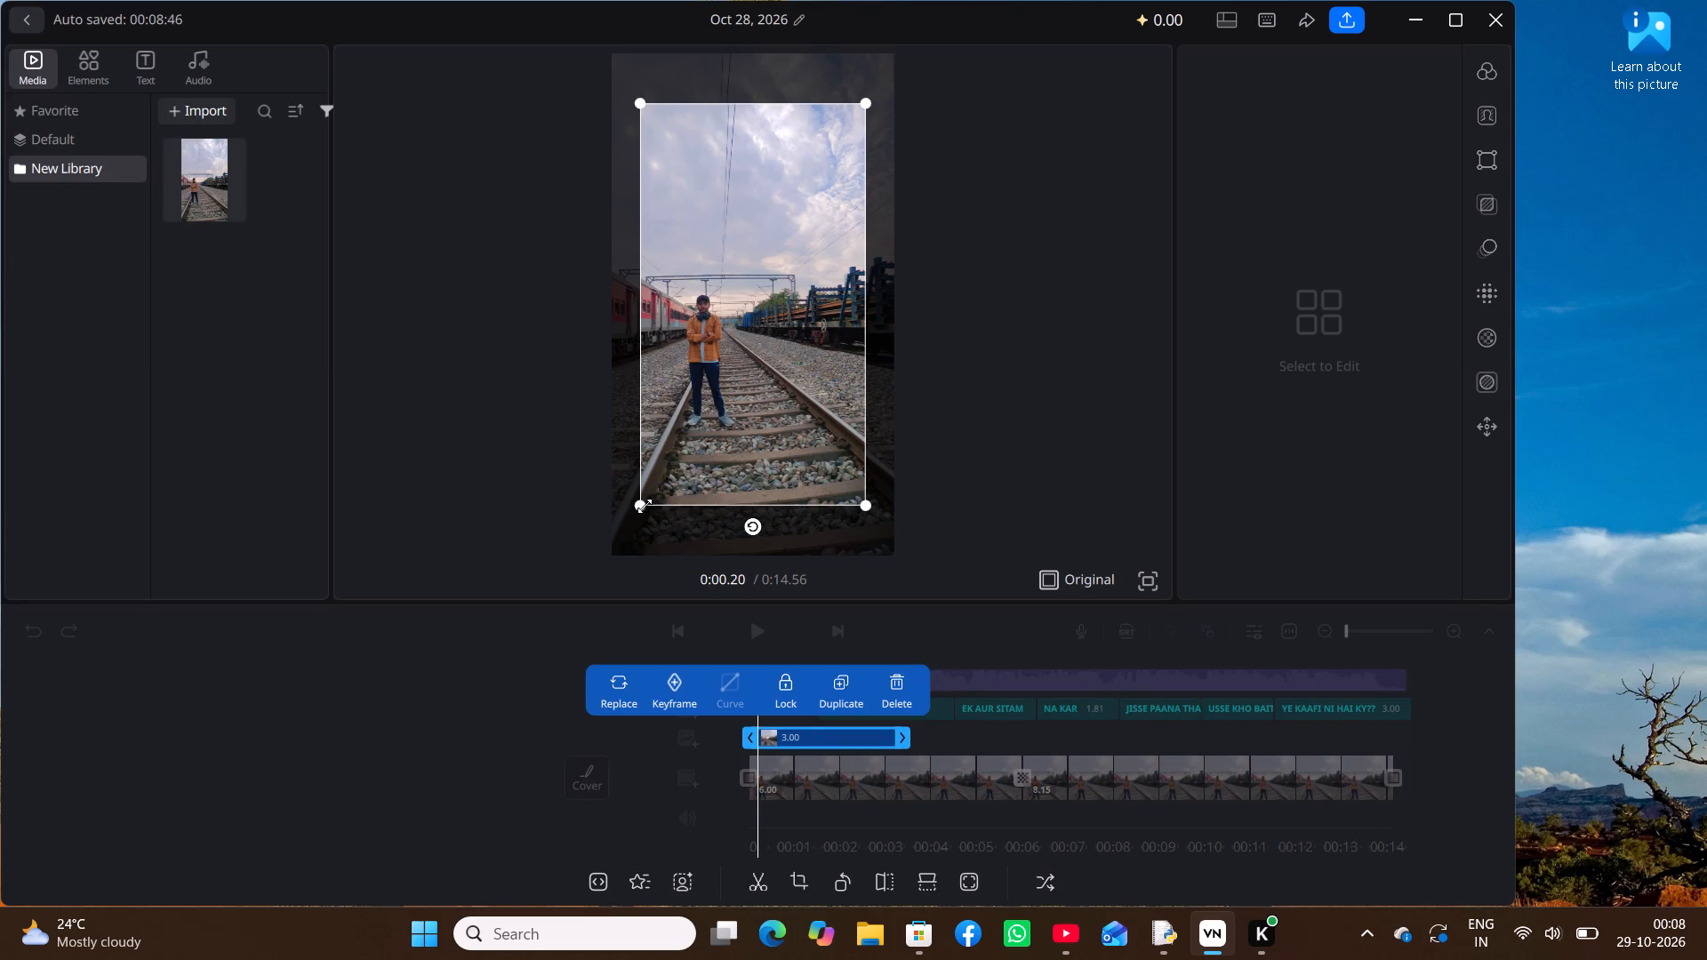
Shrink the overlay photo to about half its size and place it in the lower-right part of the video frame.
left_click_drag(645, 508, 688, 395)
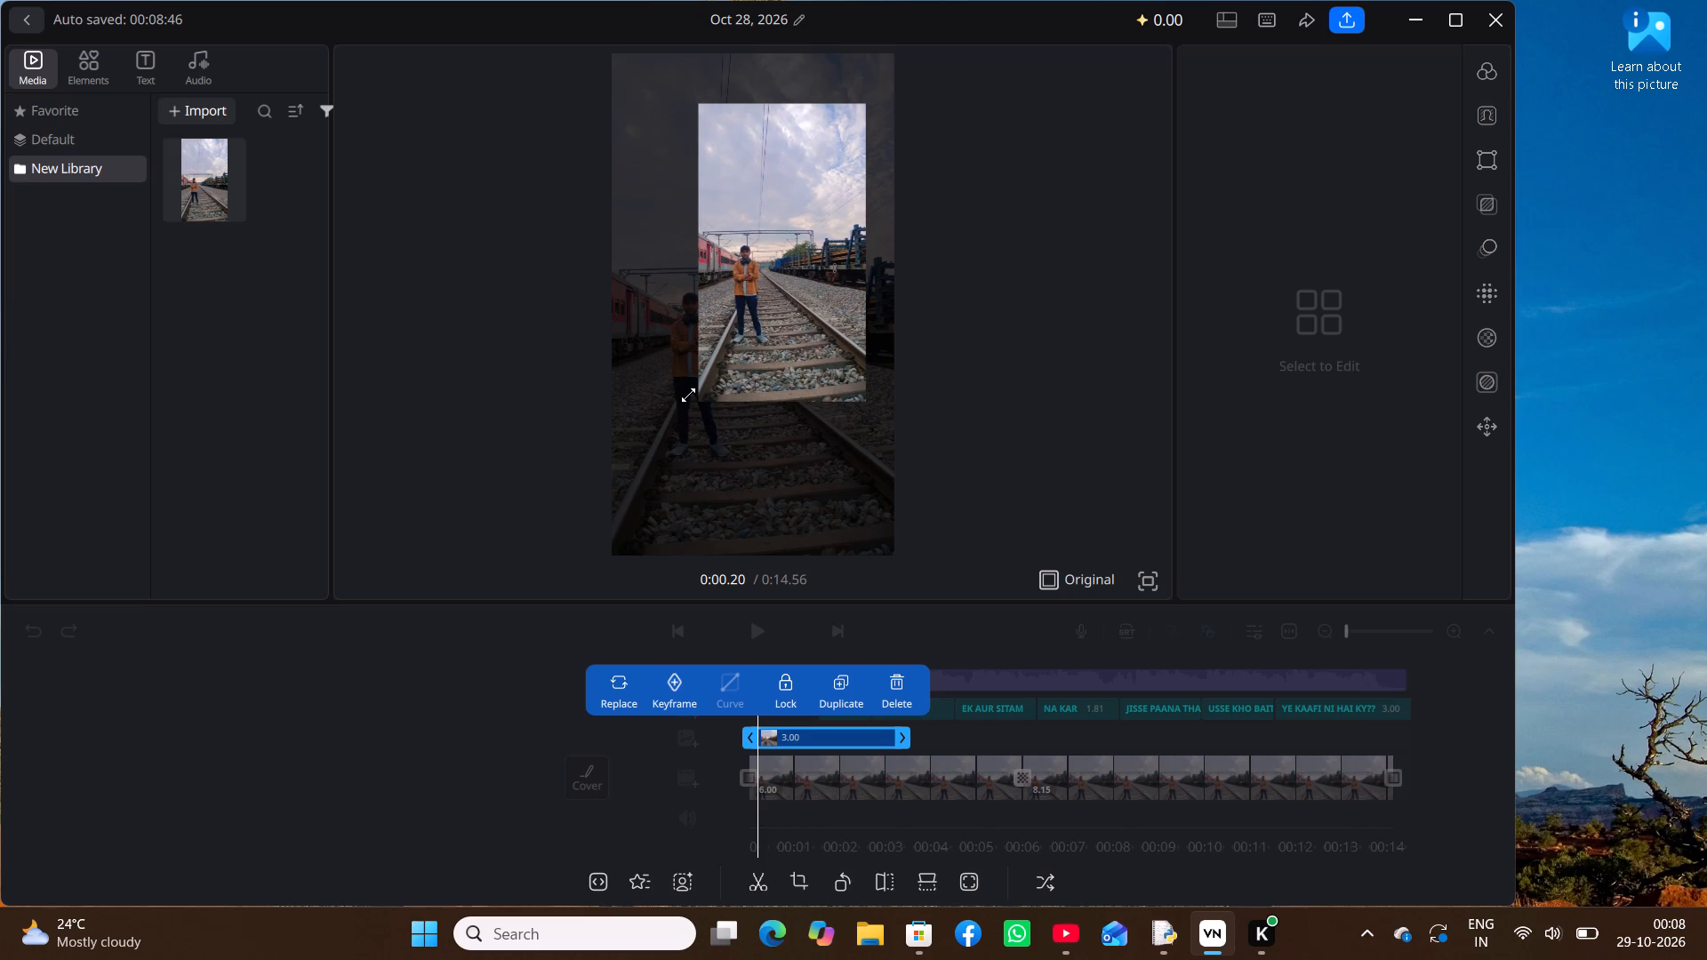
left_click_drag(688, 395, 727, 331)
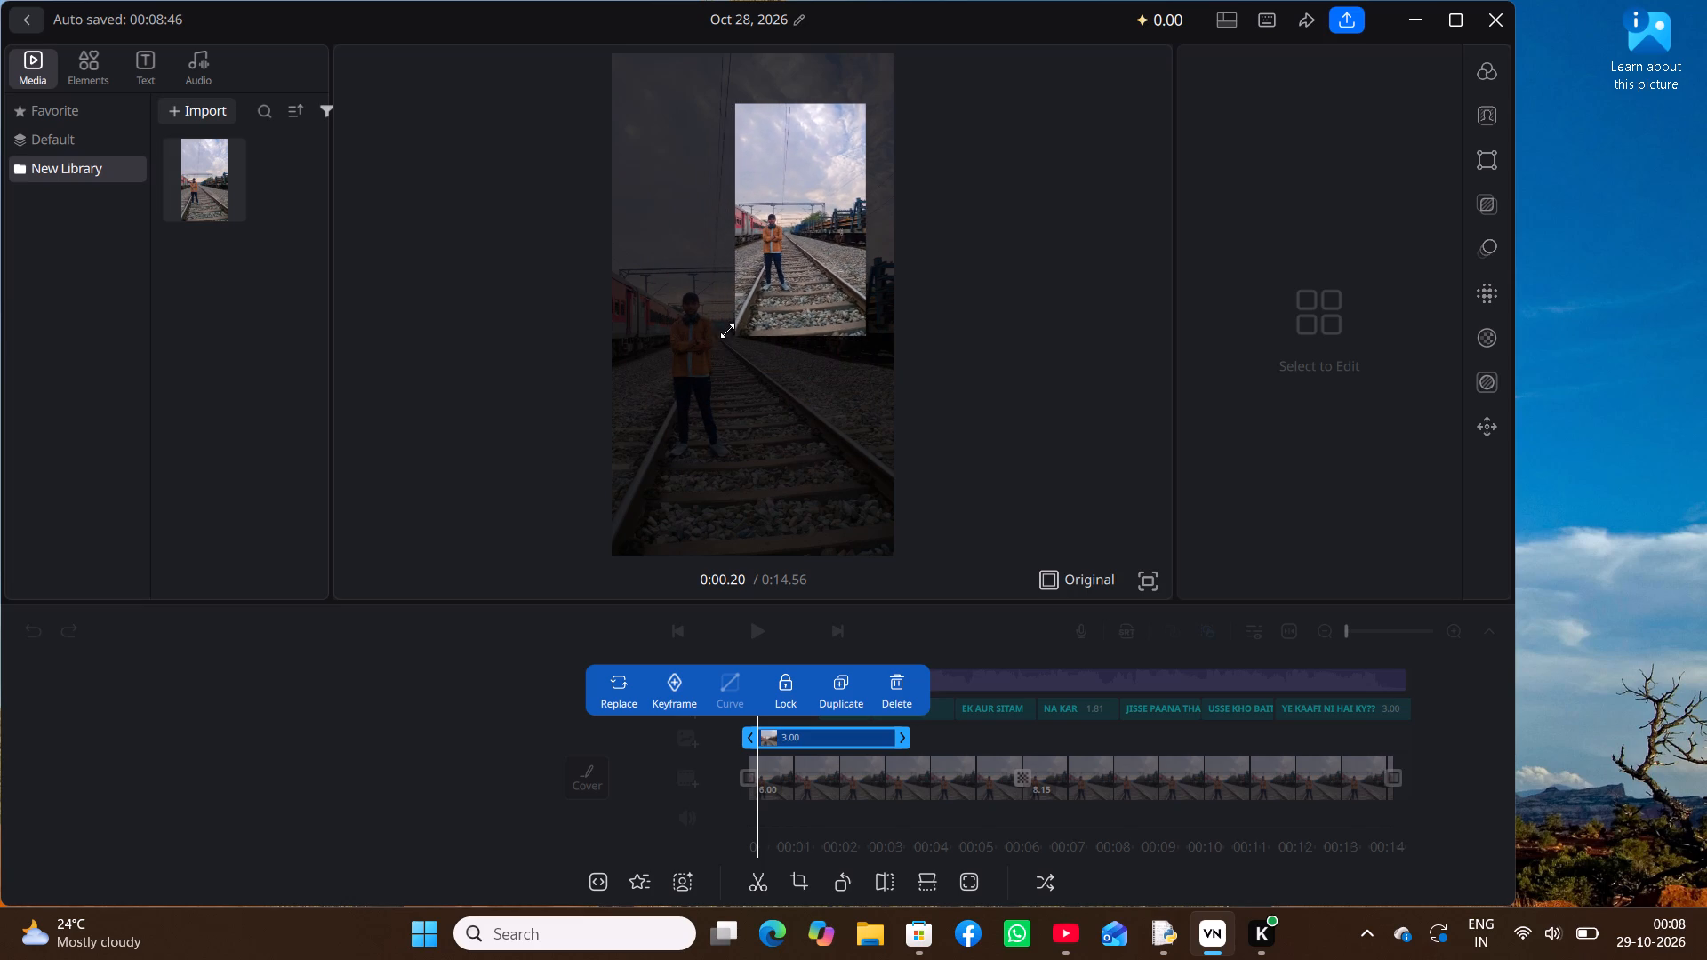
left_click_drag(727, 331, 757, 293)
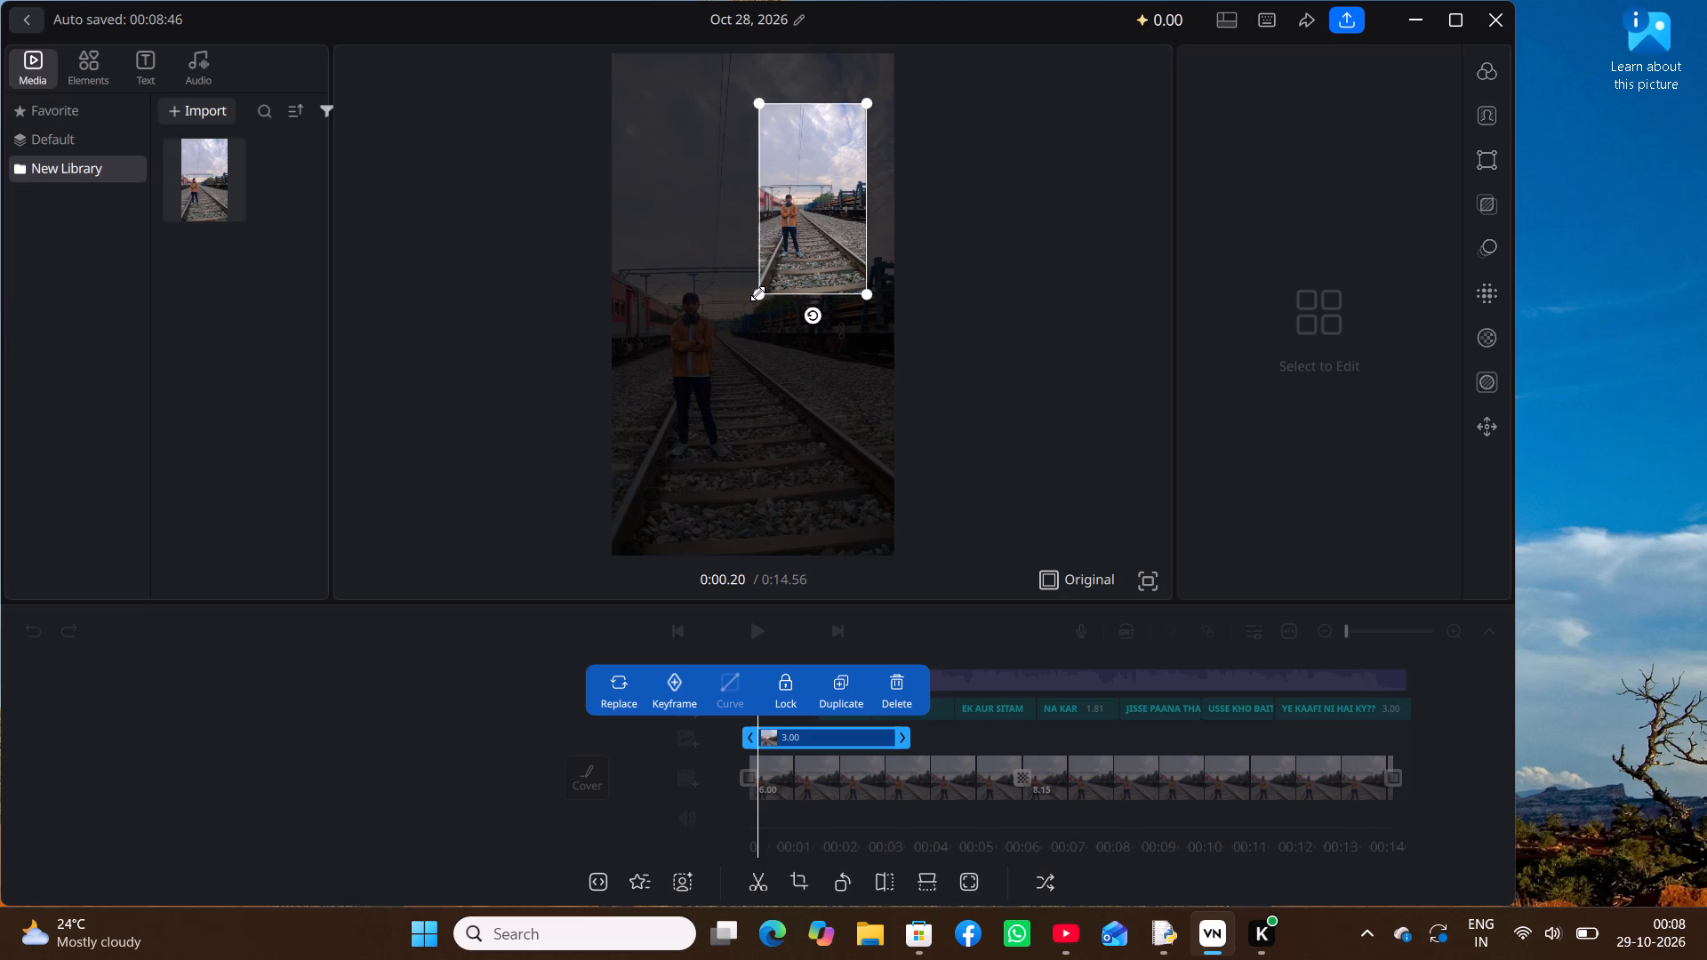
left_click_drag(796, 191, 807, 397)
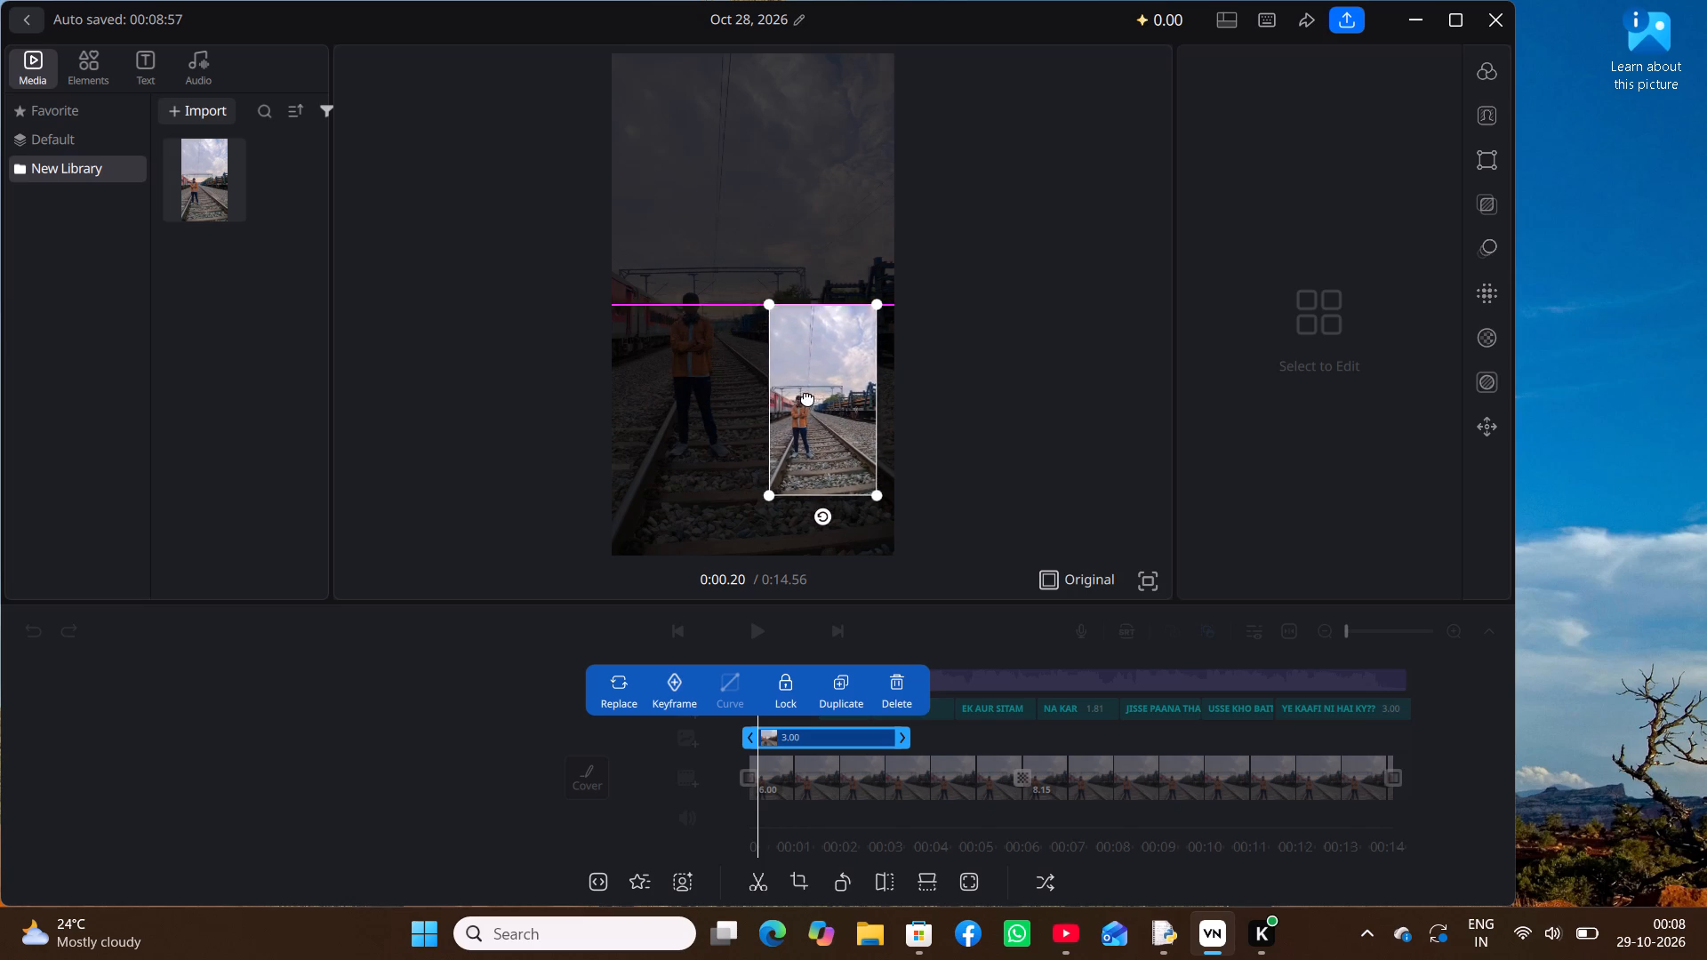
left_click_drag(807, 397, 802, 414)
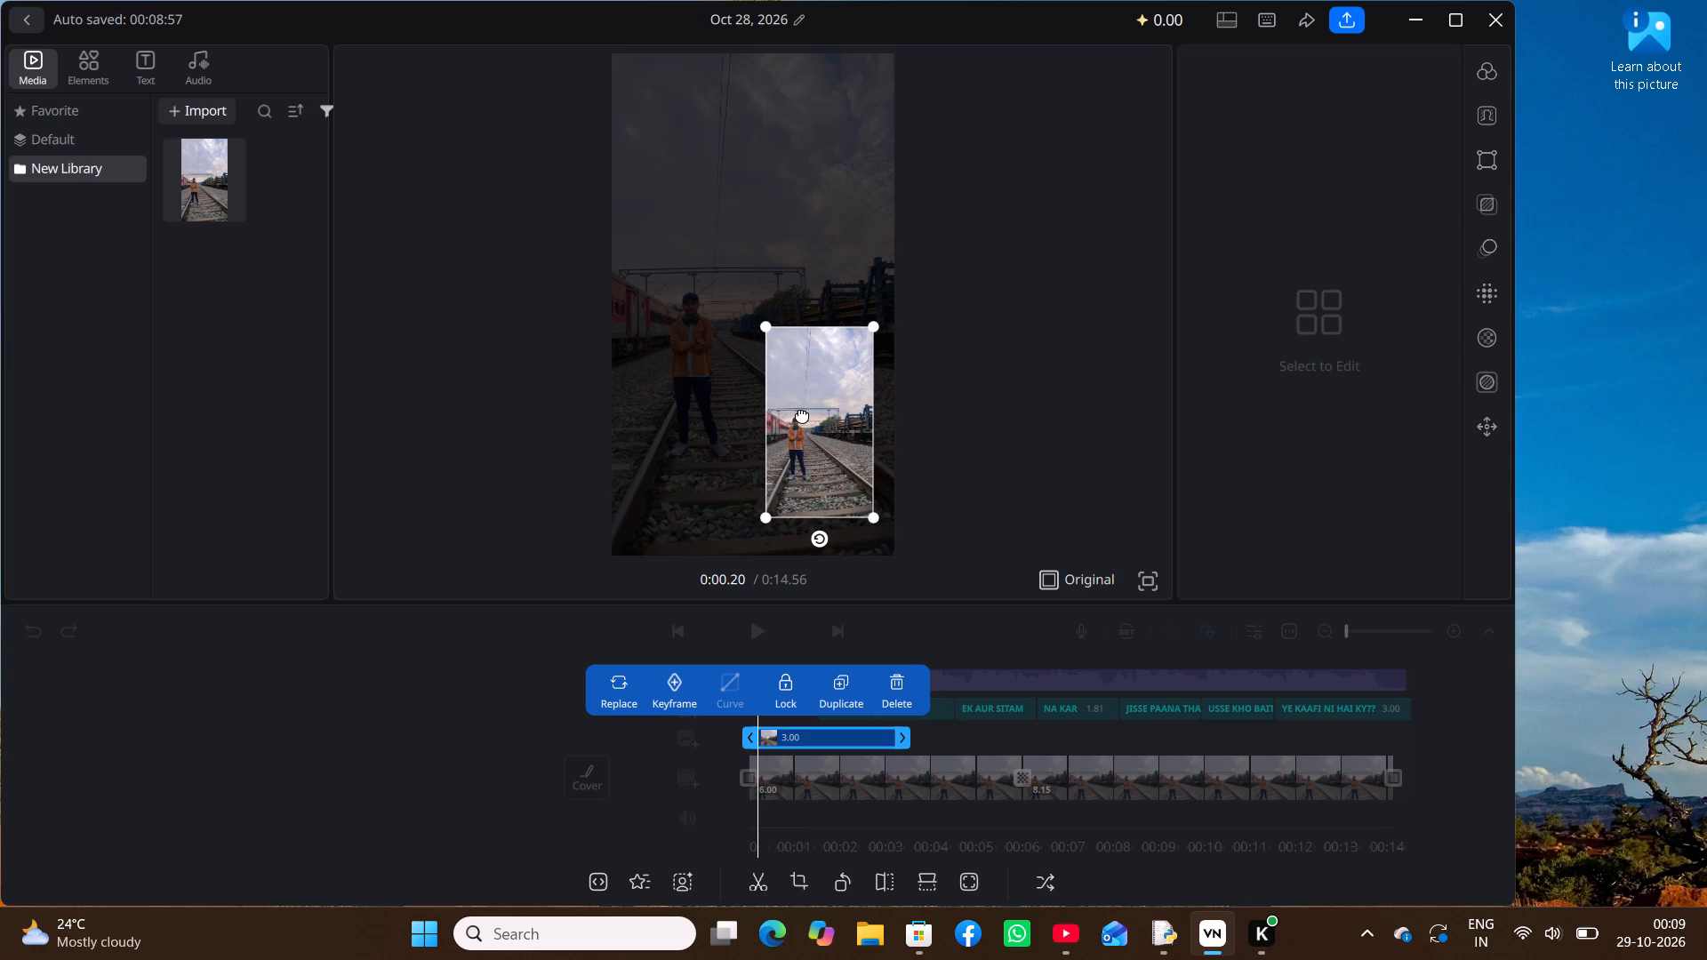
left_click_drag(802, 414, 803, 431)
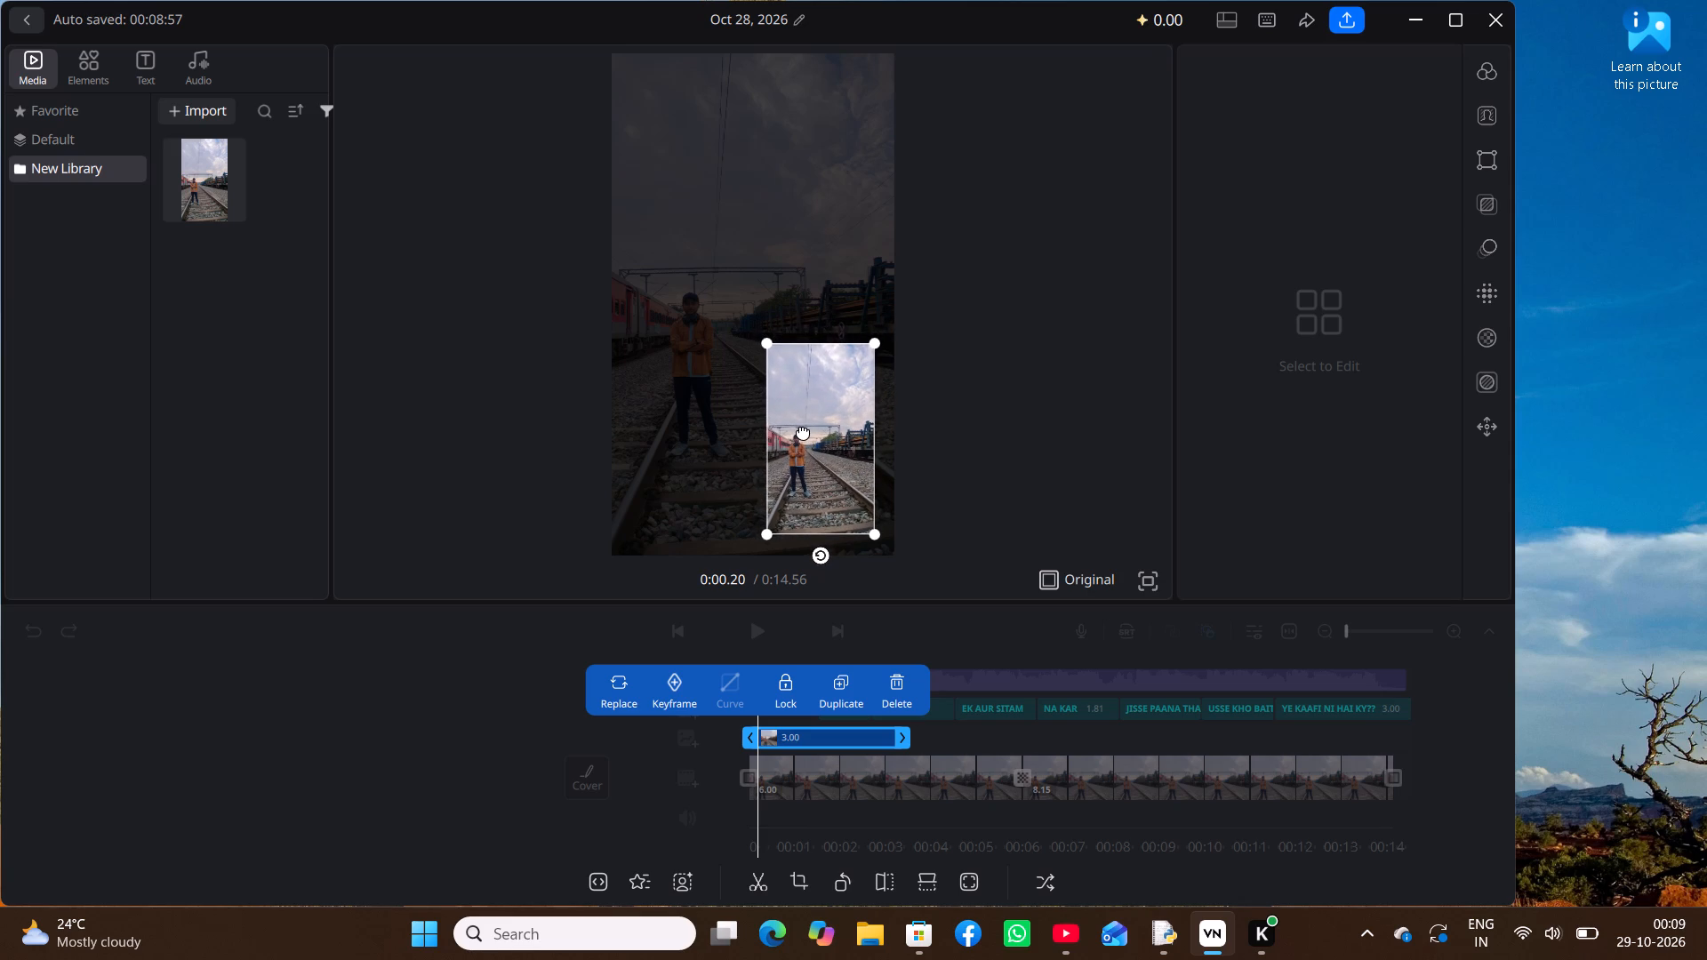
left_click_drag(803, 431, 803, 430)
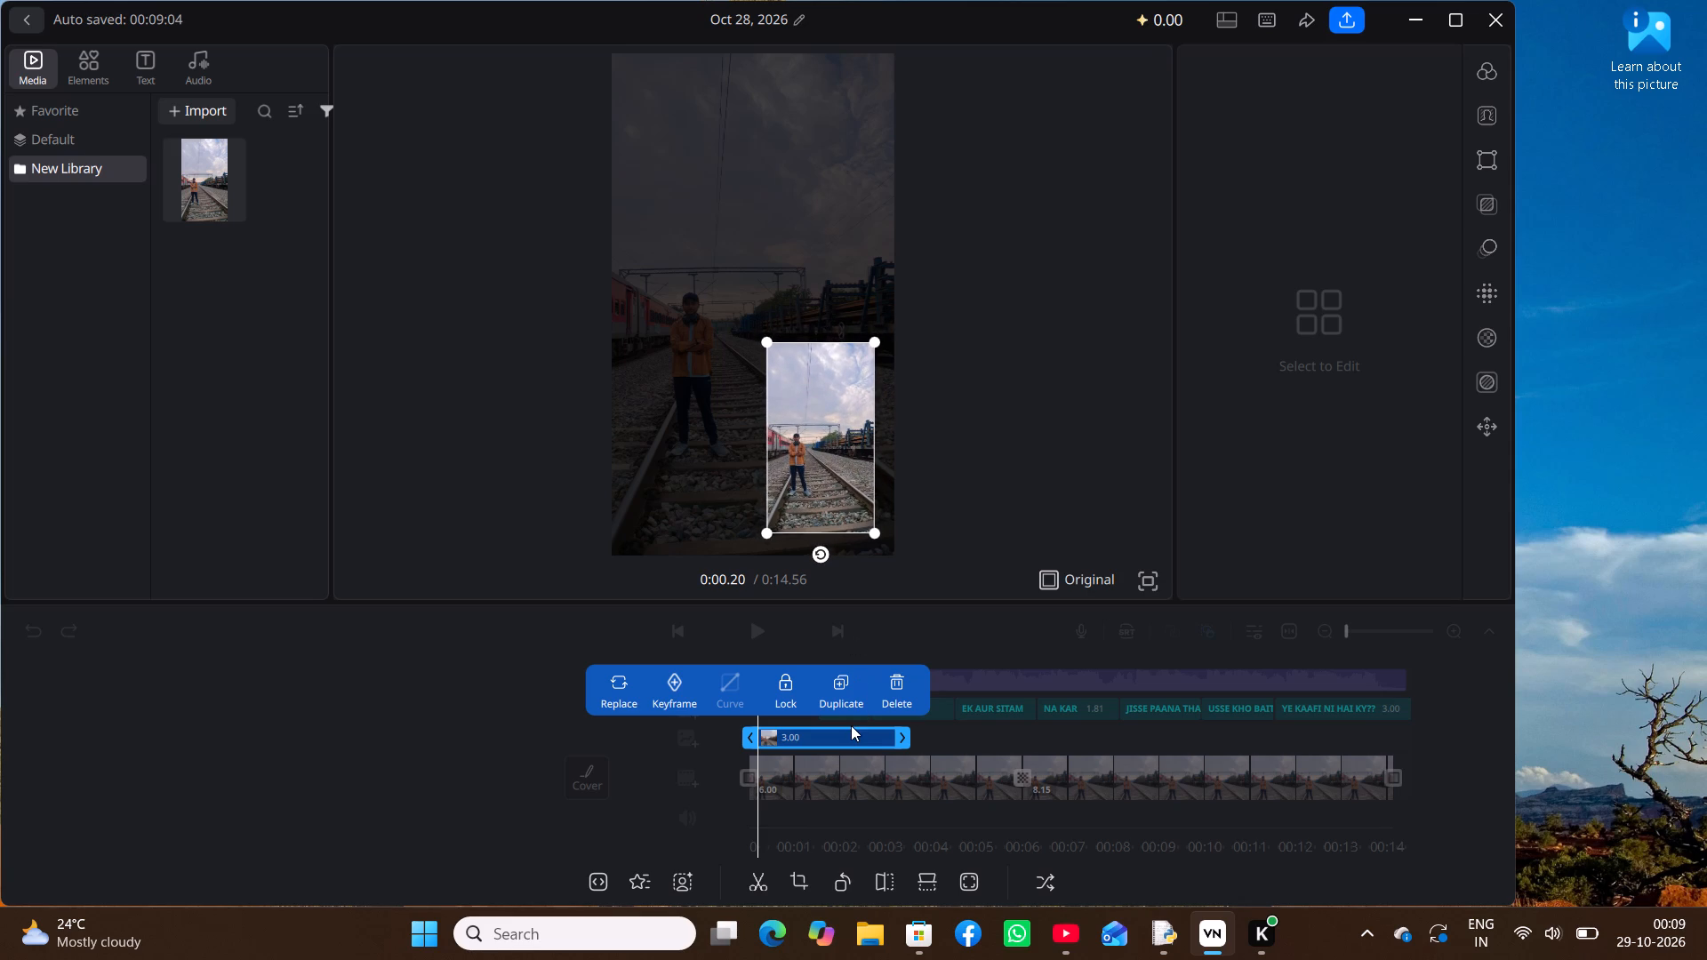
Extend the overlay photo clip to 13.95 seconds so it ends together with the main track clips.
left_click(851, 736)
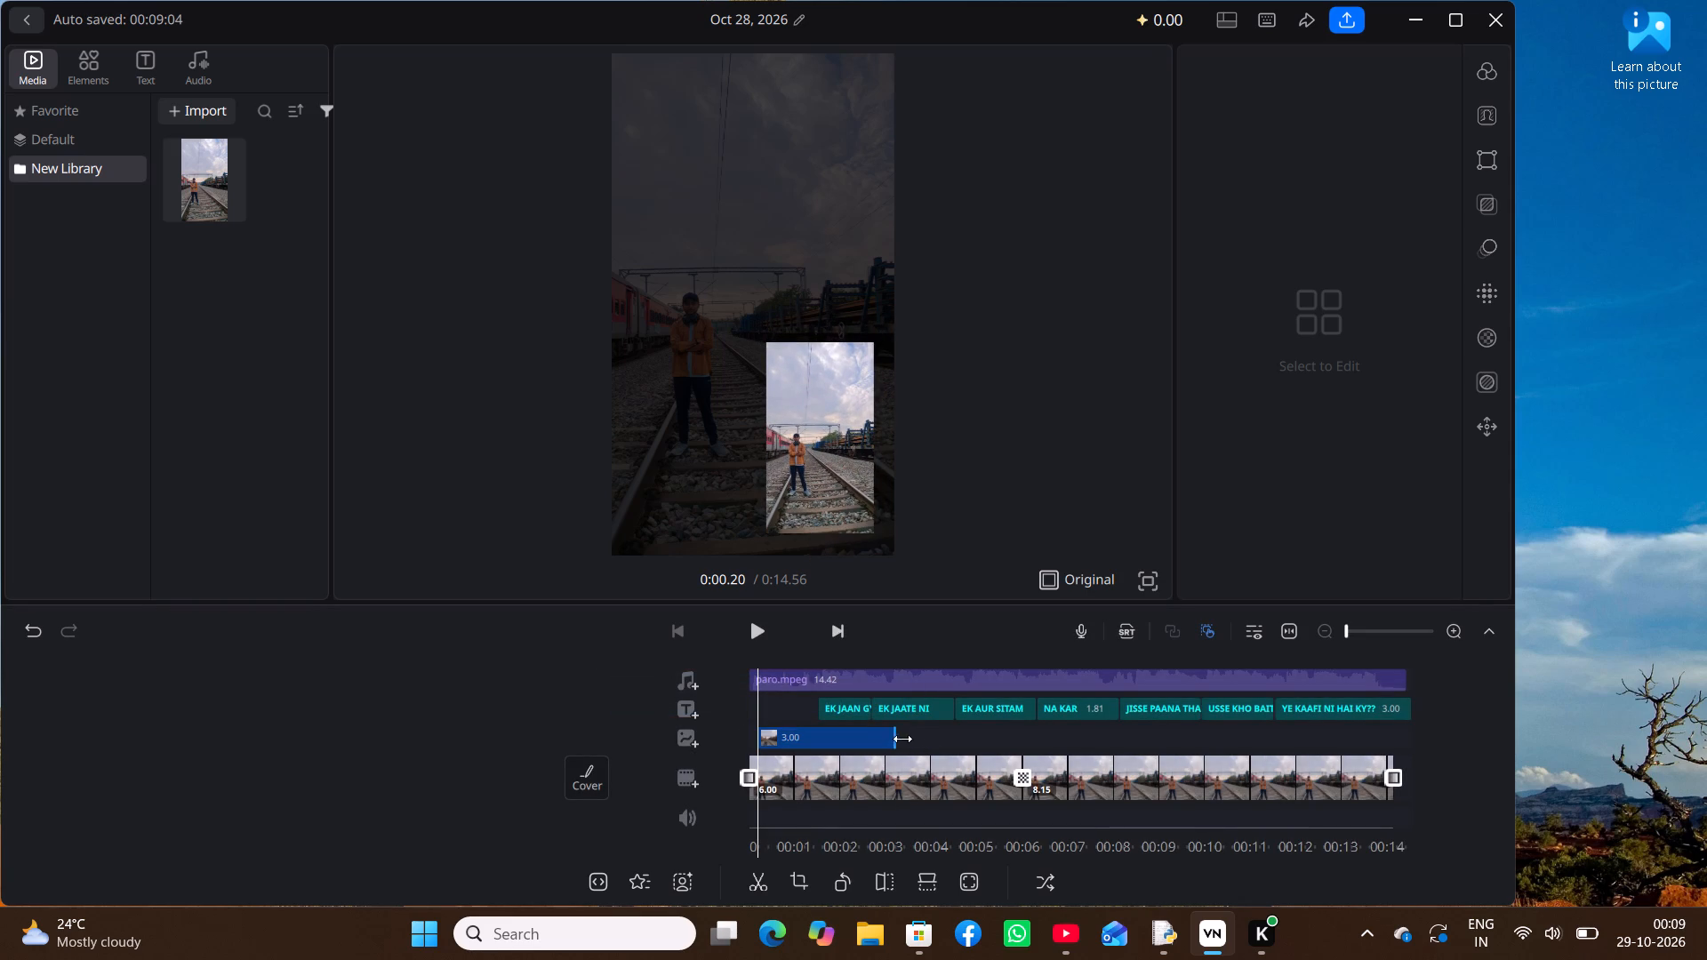
left_click_drag(898, 738, 1025, 736)
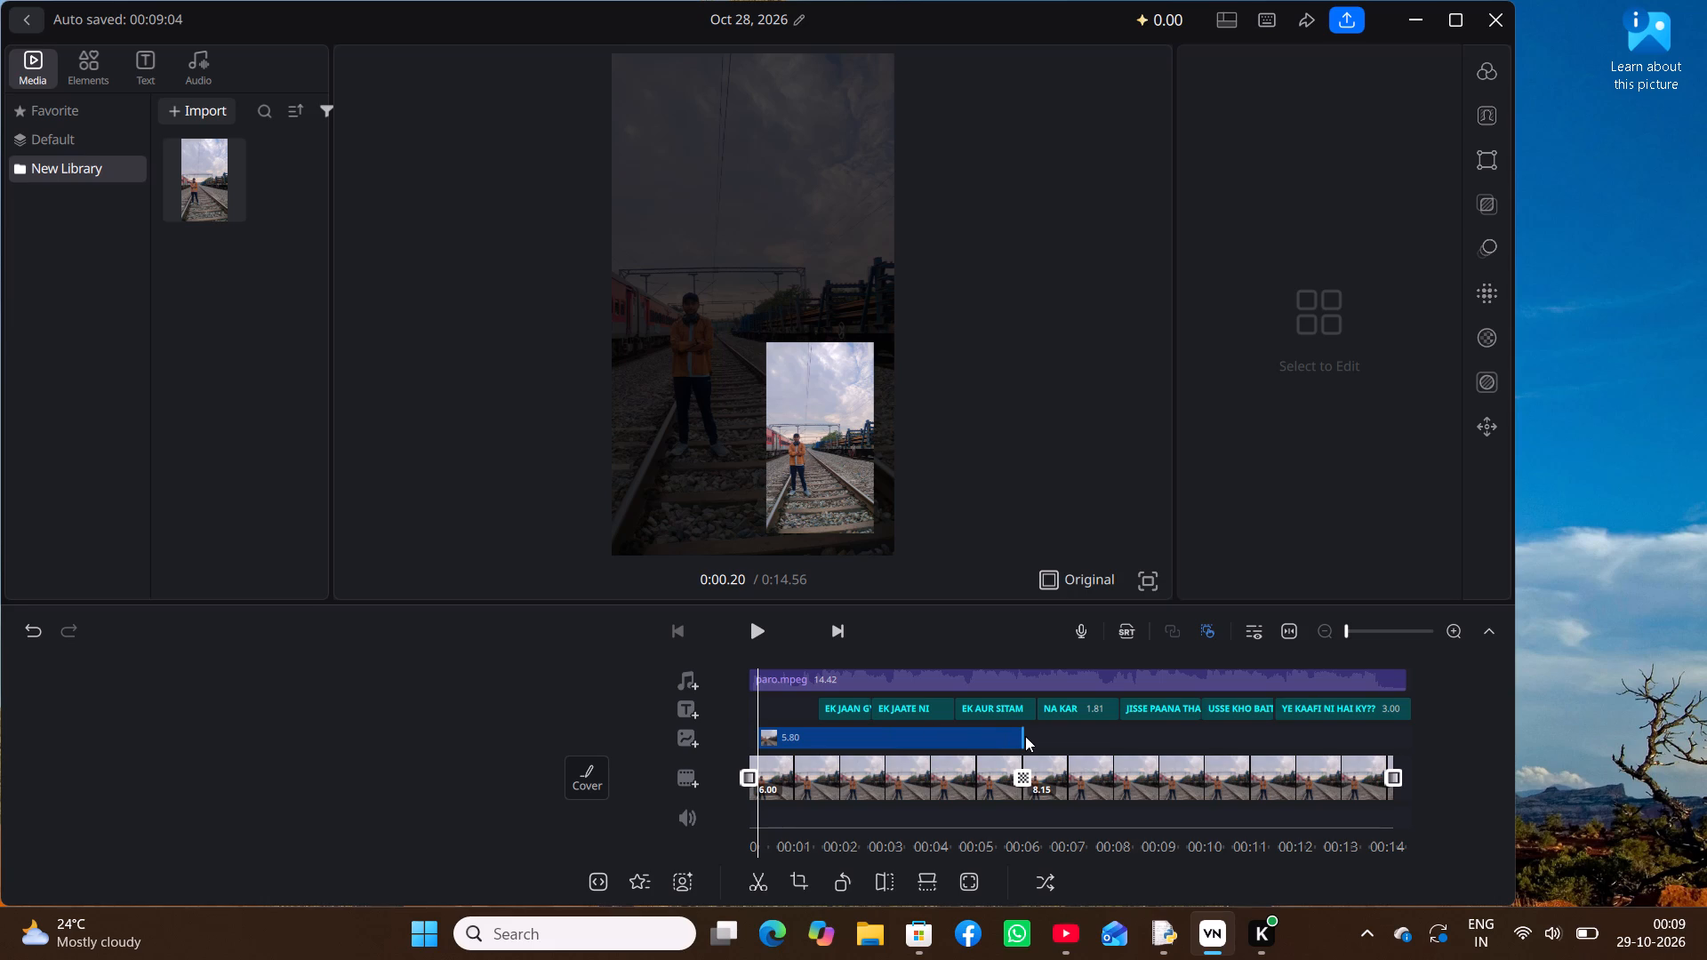
left_click_drag(1025, 736, 1254, 718)
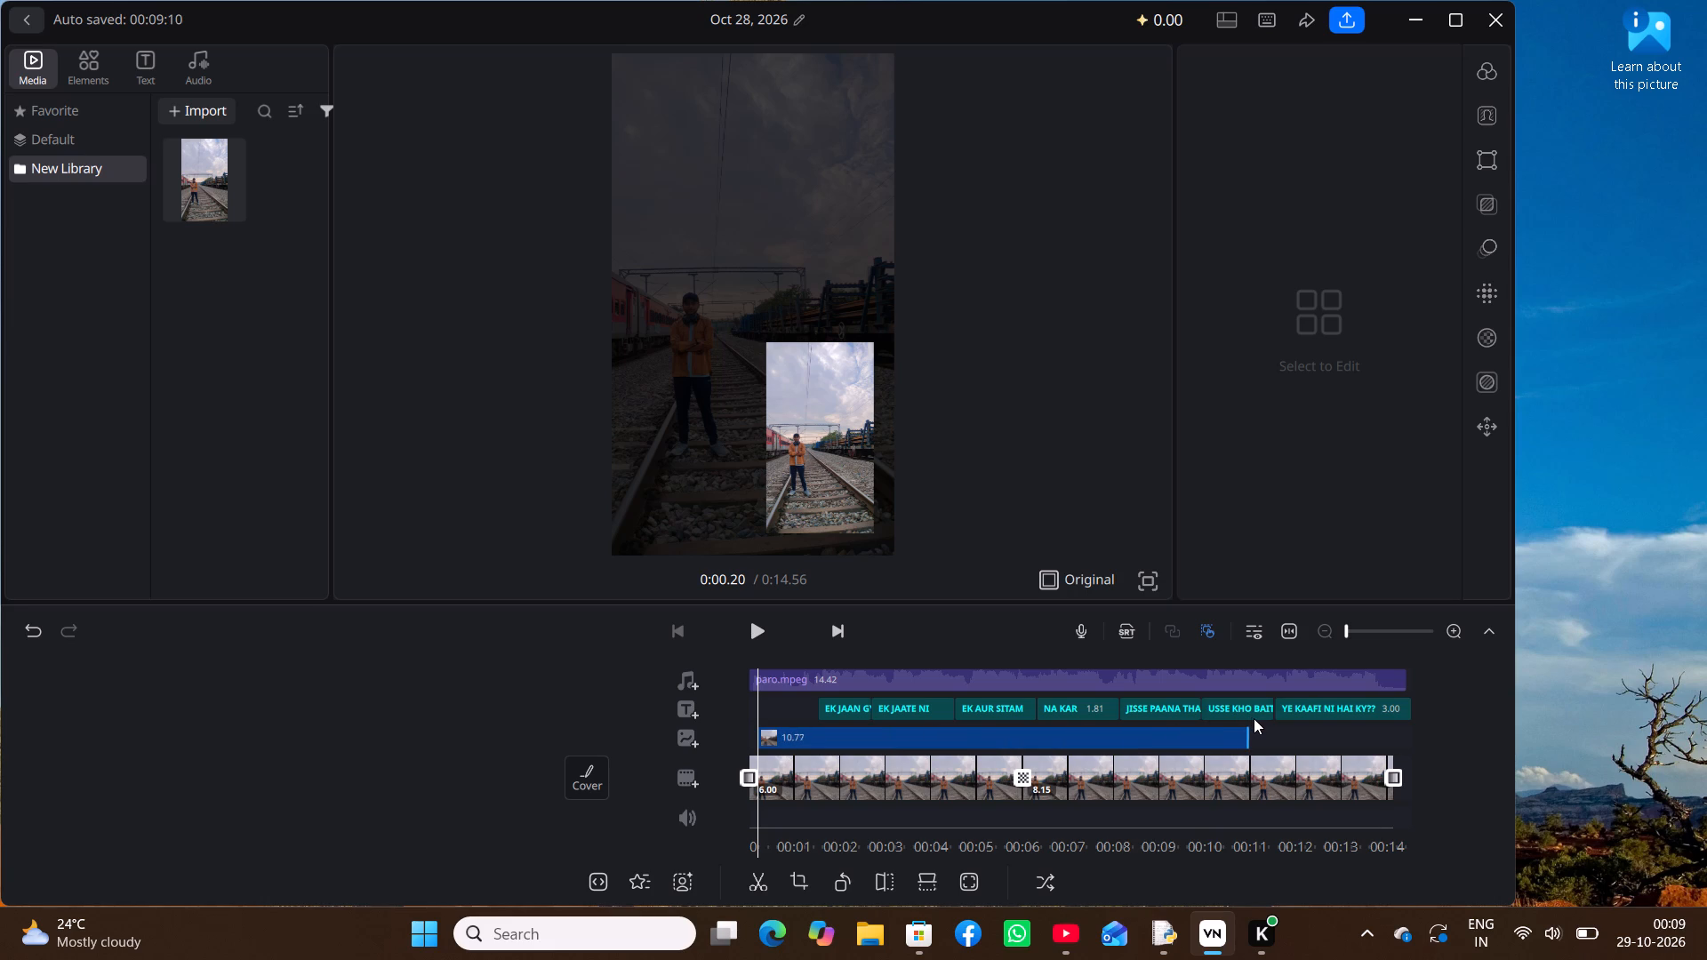
left_click_drag(1254, 718, 1330, 729)
left_click_drag(1330, 729, 1400, 732)
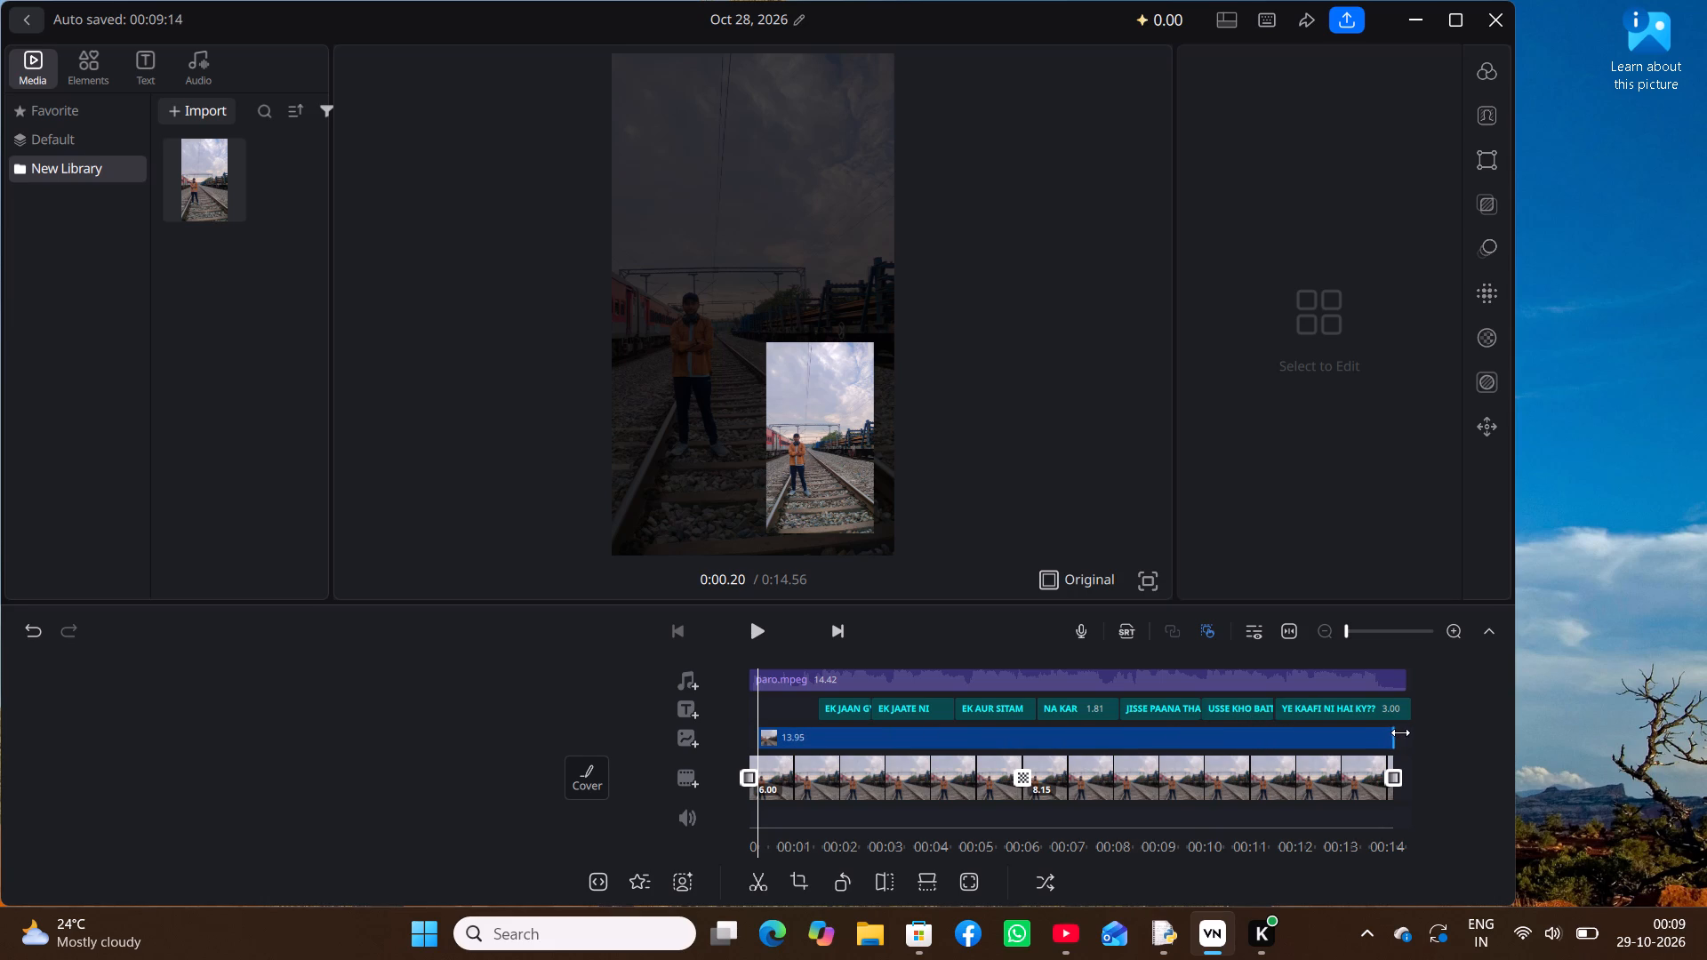
left_click_drag(1400, 732, 1402, 732)
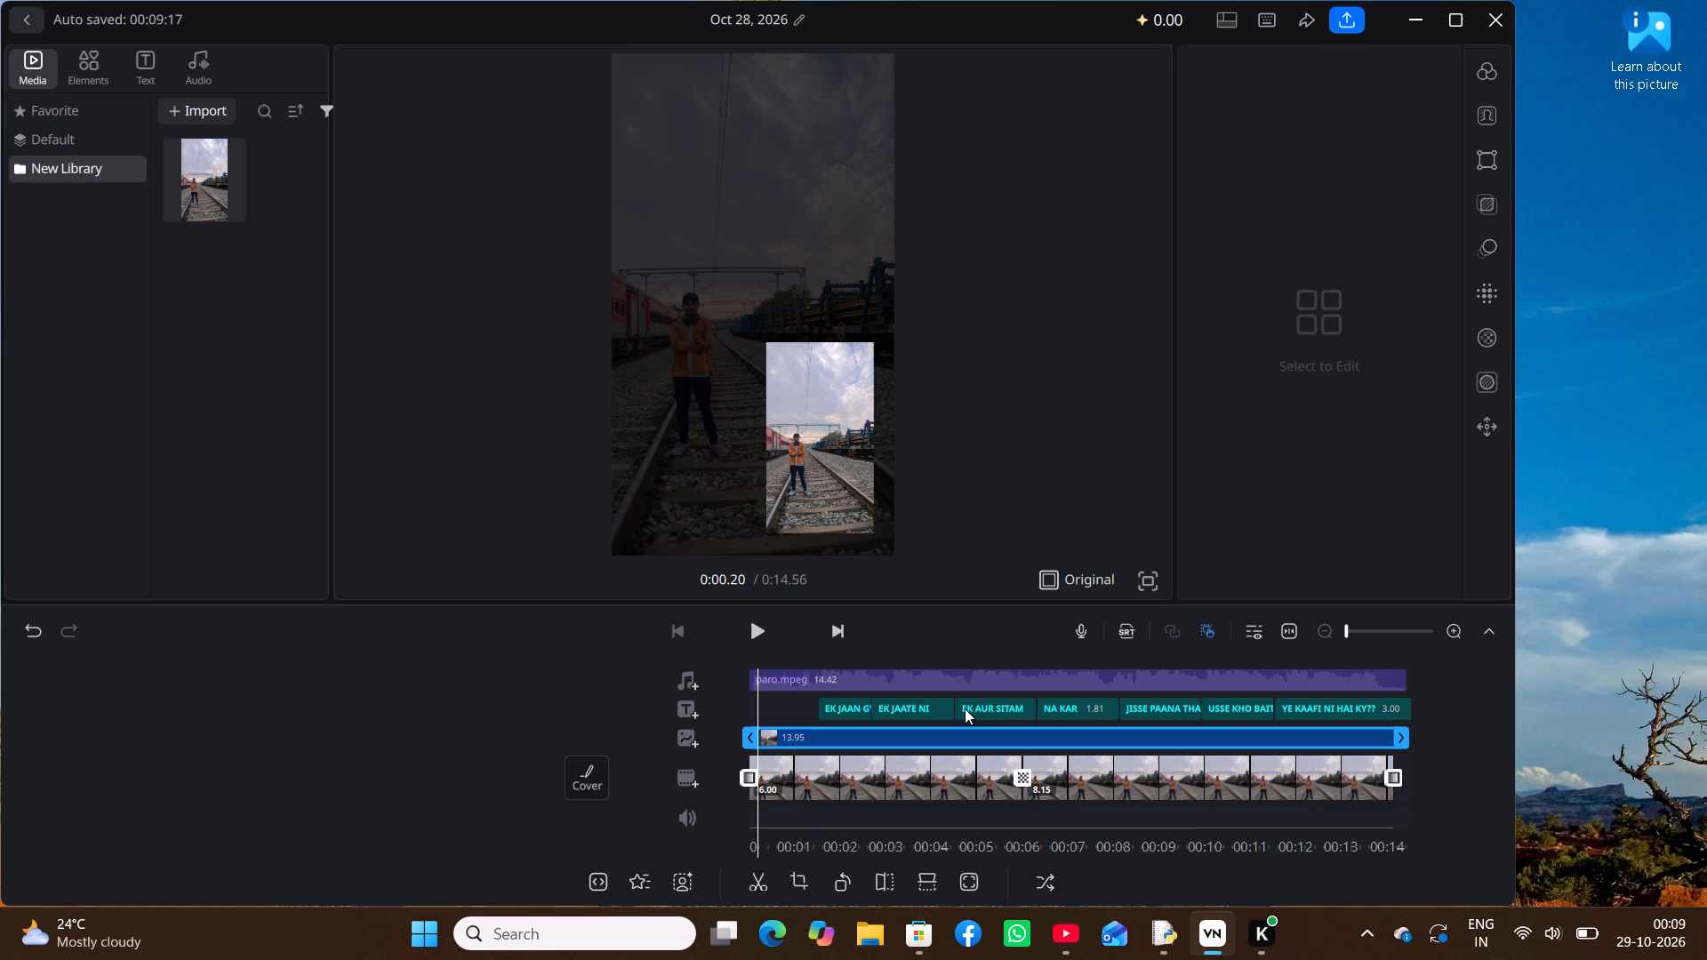
Play the video through to its end to review the overlay and captions.
left_click(511, 682)
left_click(902, 639)
left_click(742, 627)
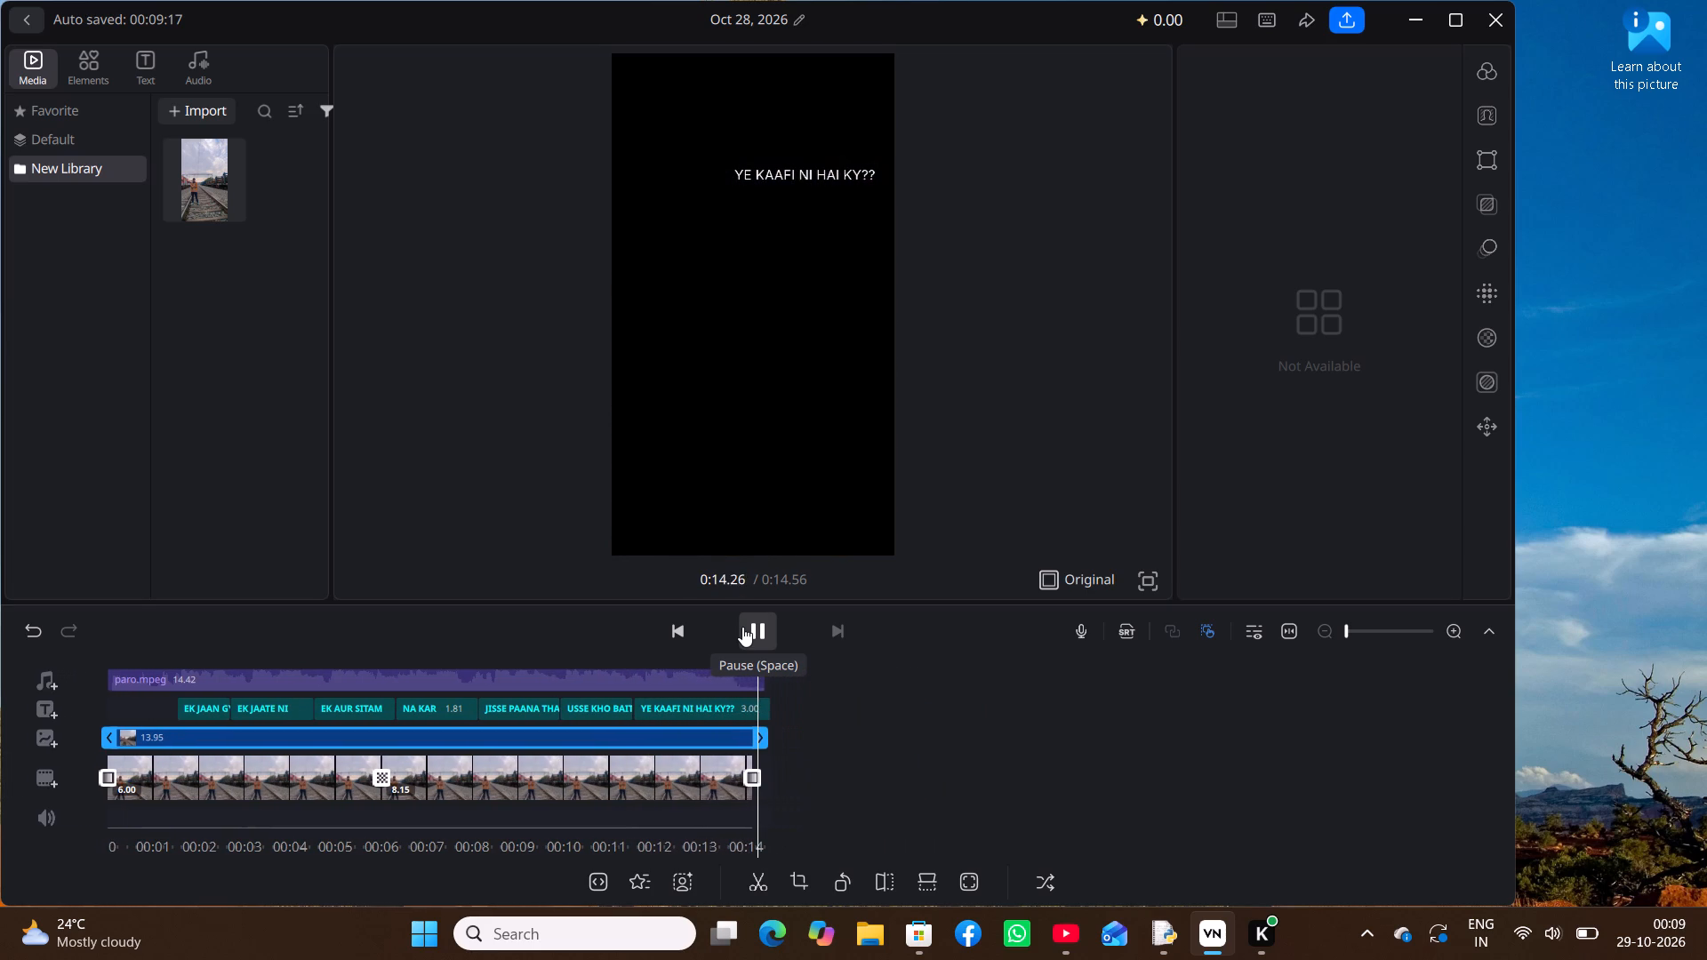
Try the text styles with black backgrounds on the YE KAAFI NI HAI KY?? caption, and apply the black-on-white style.
left_click(773, 176)
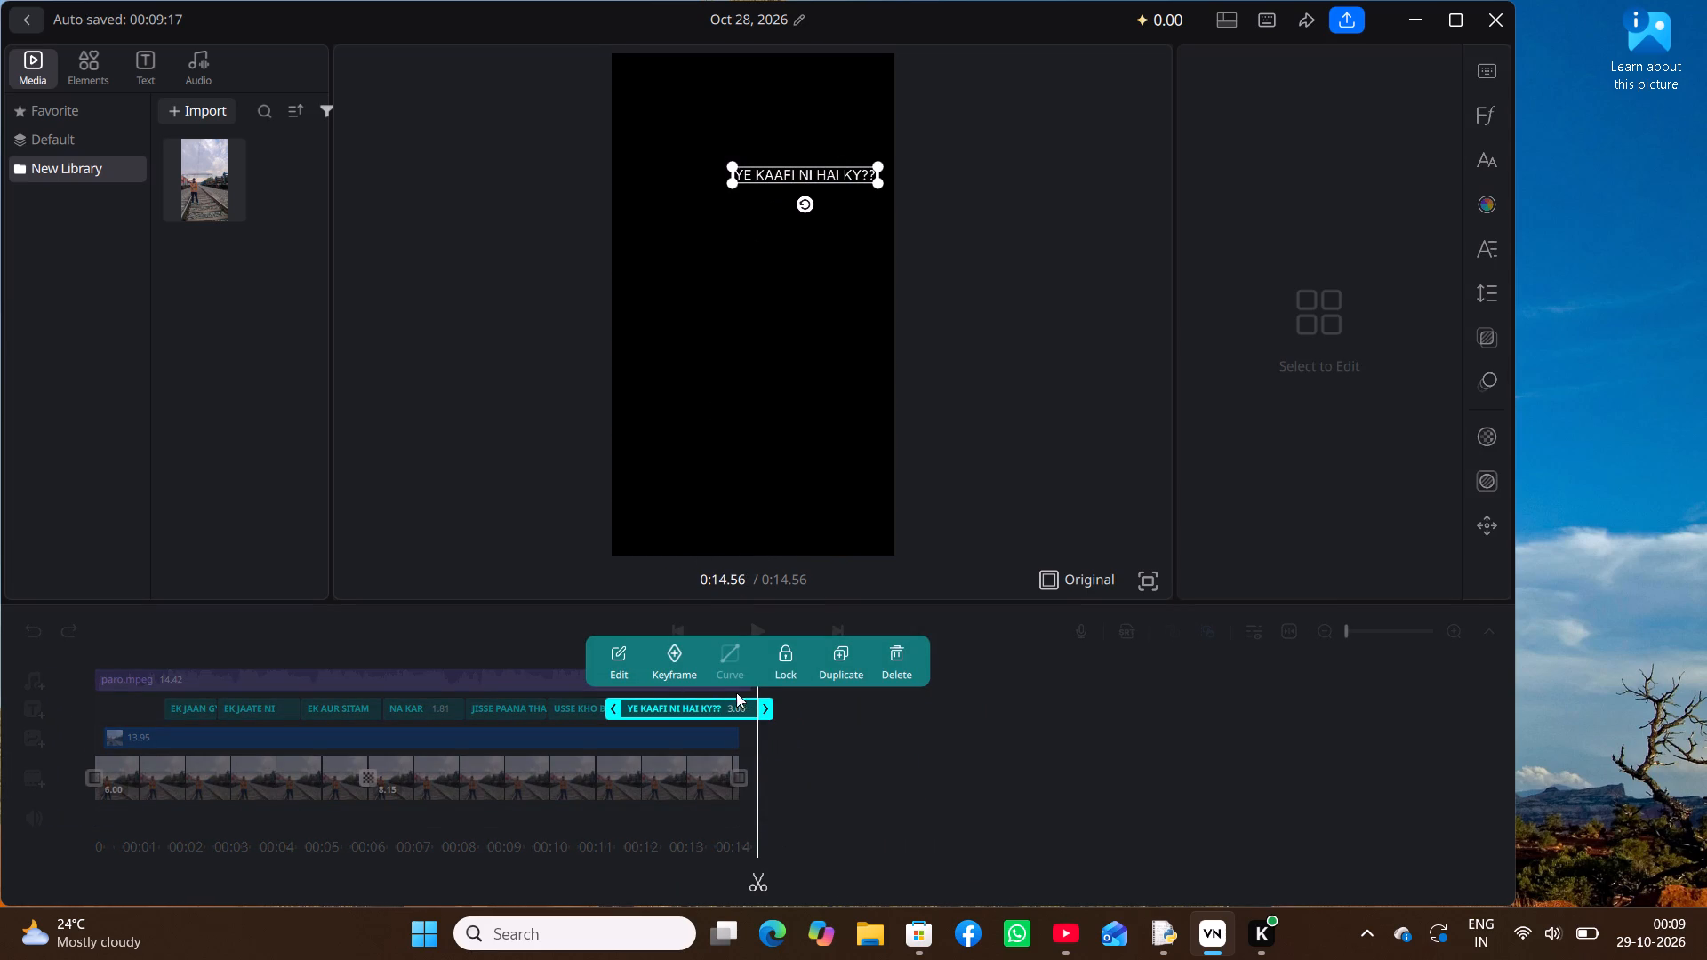
left_click(612, 653)
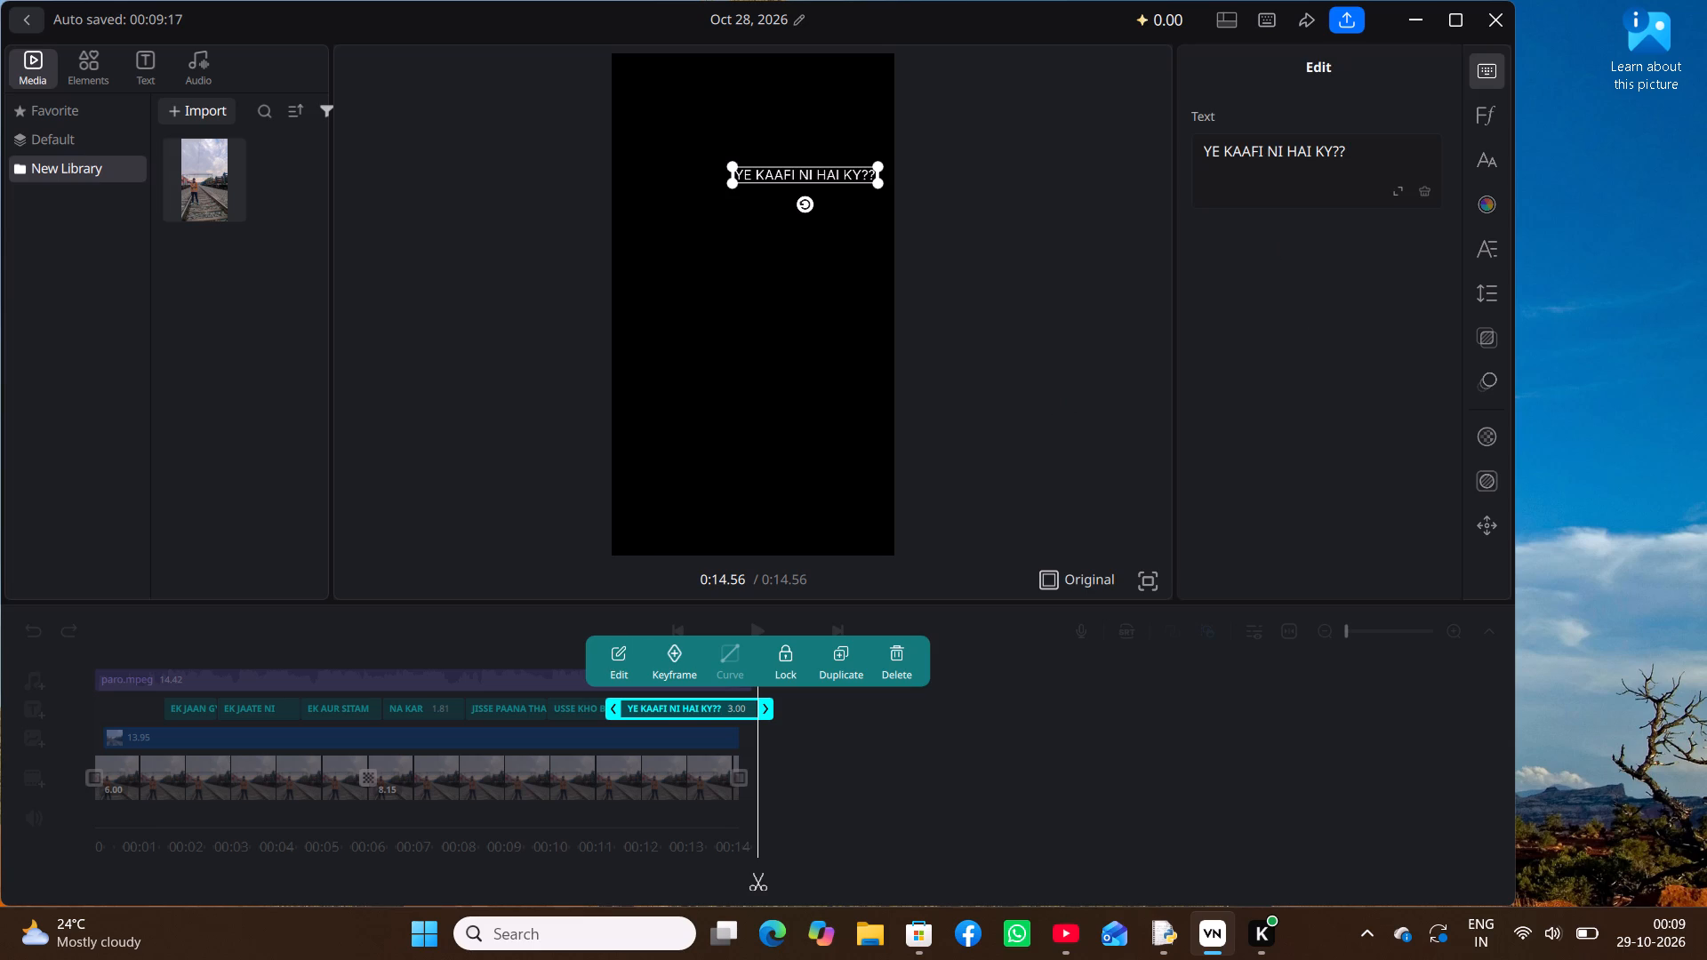
left_click(1489, 192)
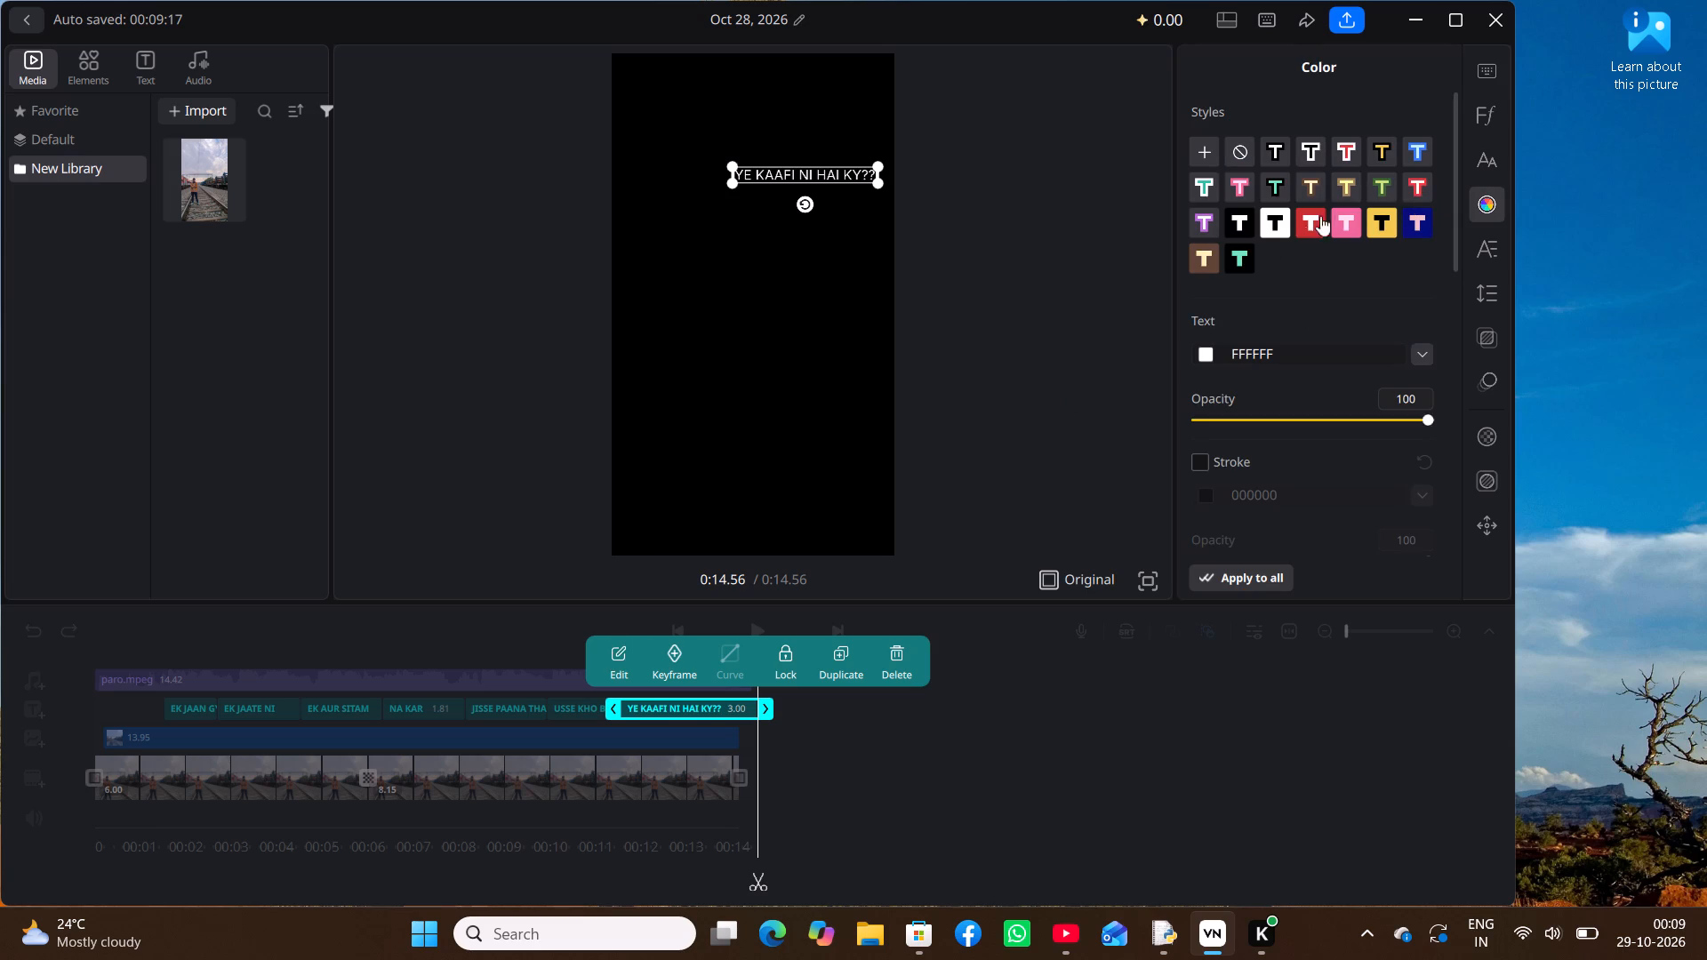
left_click(1245, 224)
left_click(1238, 256)
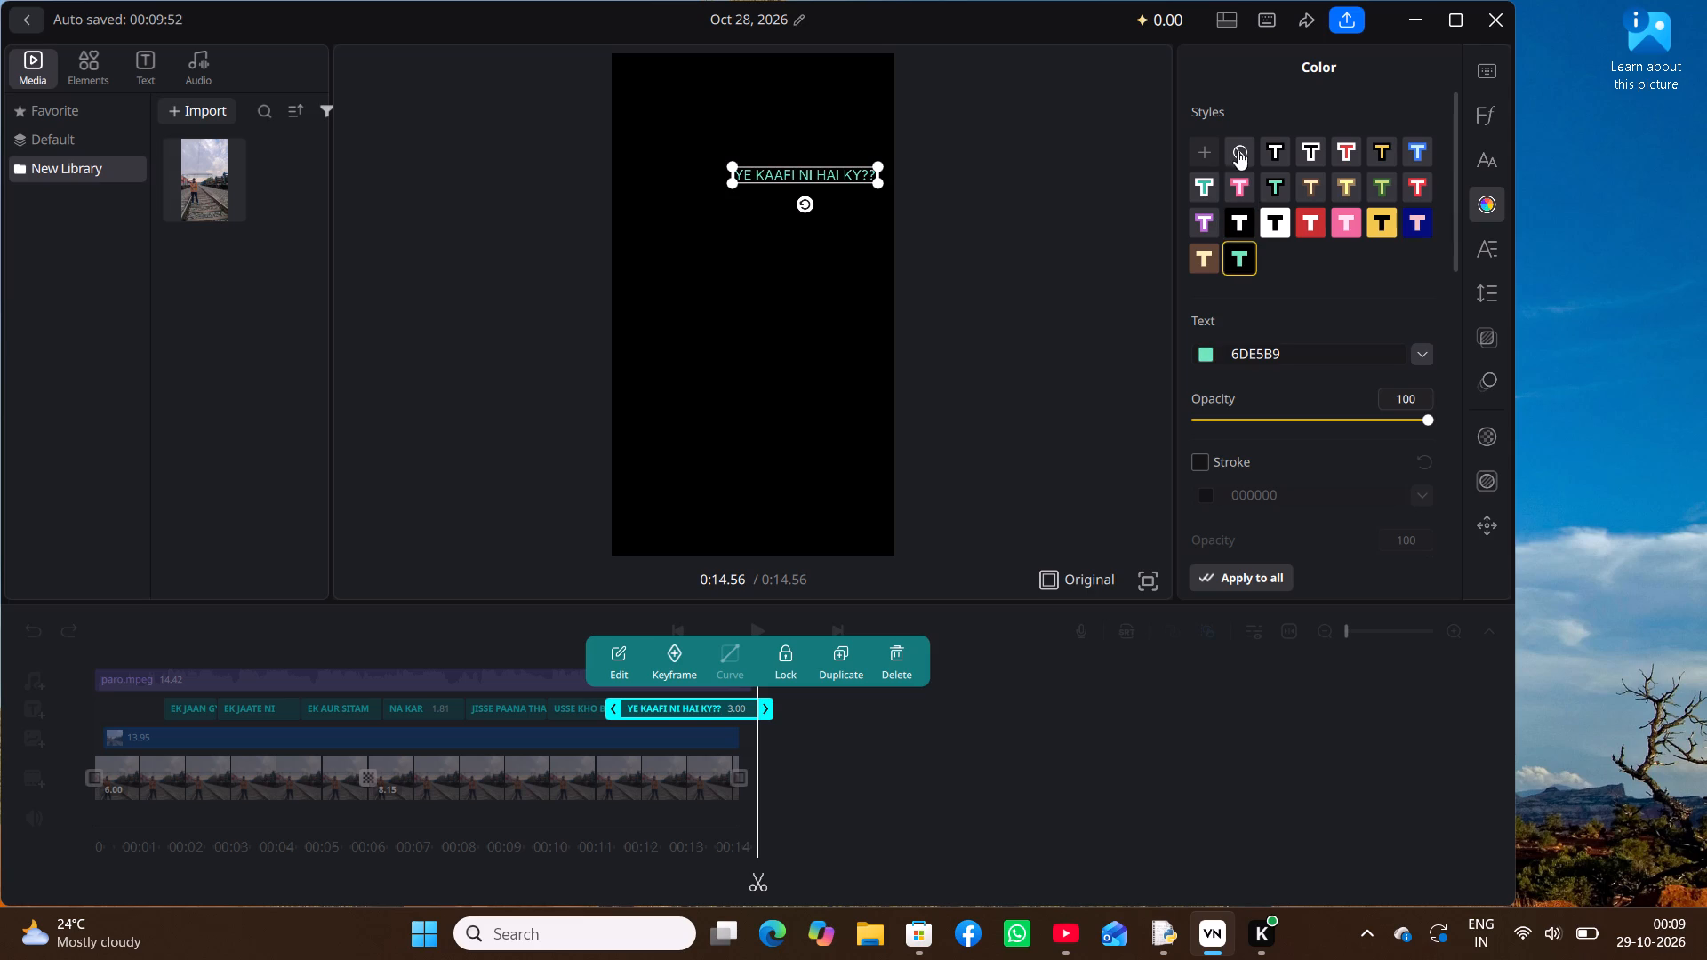
left_click(1270, 212)
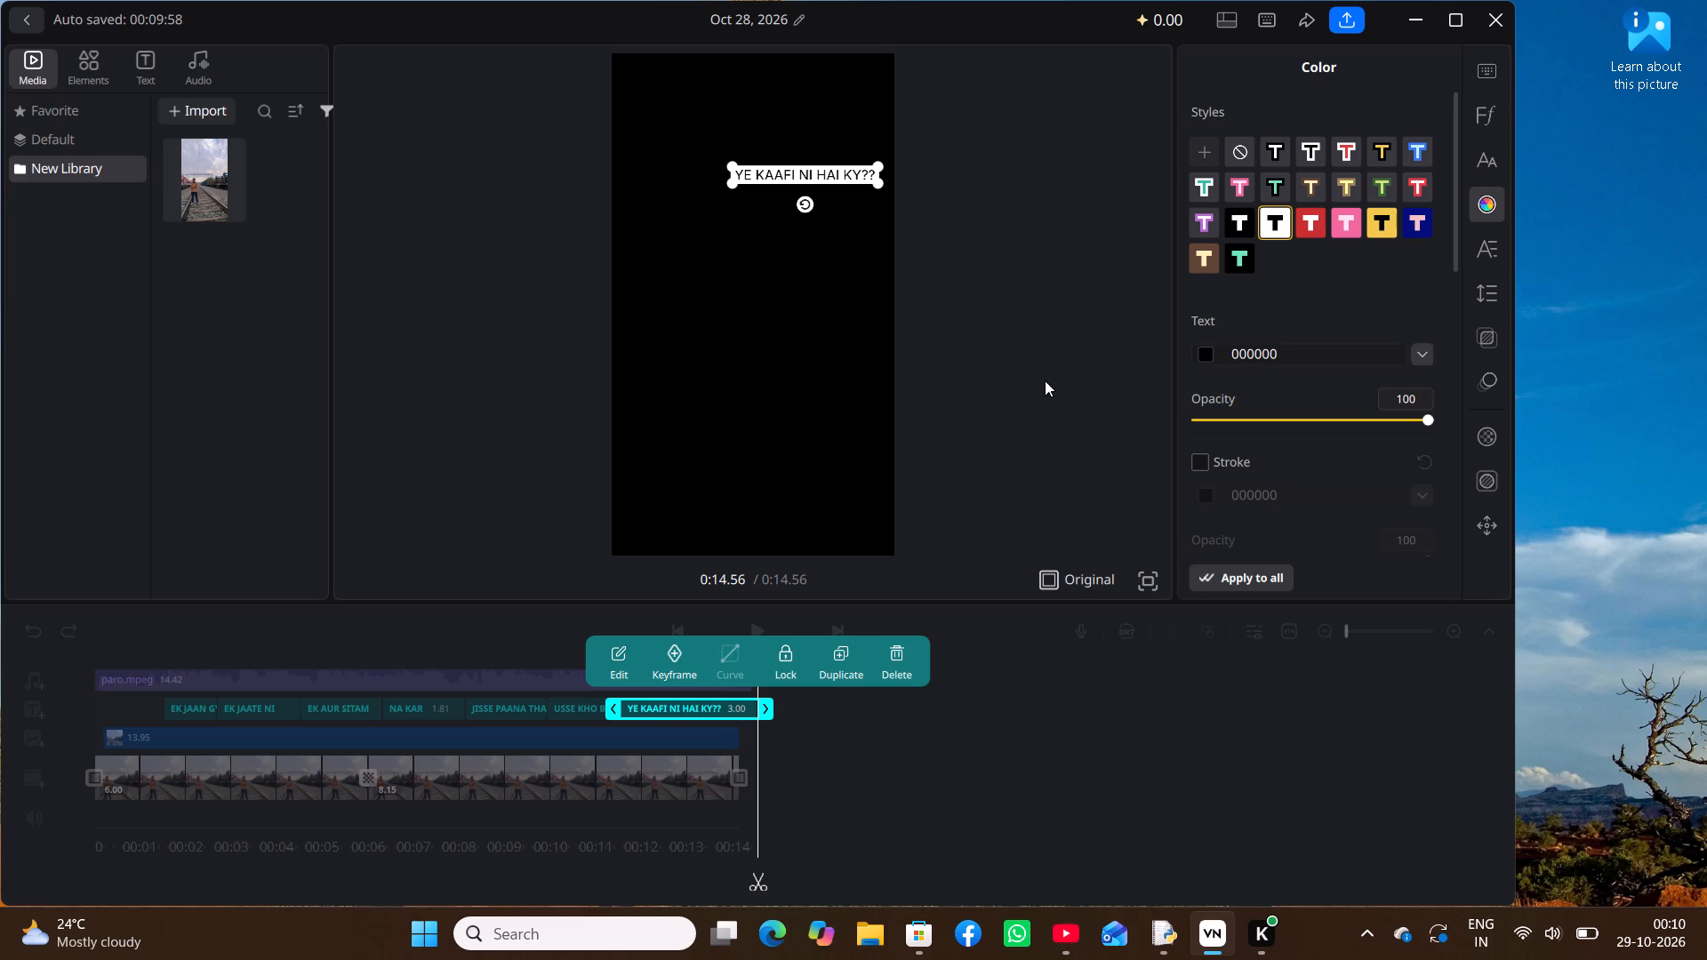
Apply the black-on-white text style to the USSE KHO BAITHE, JISSE PAANA THA, NA KAR, EK AUR SITAM and EK JAATE NI captions.
left_click(566, 705)
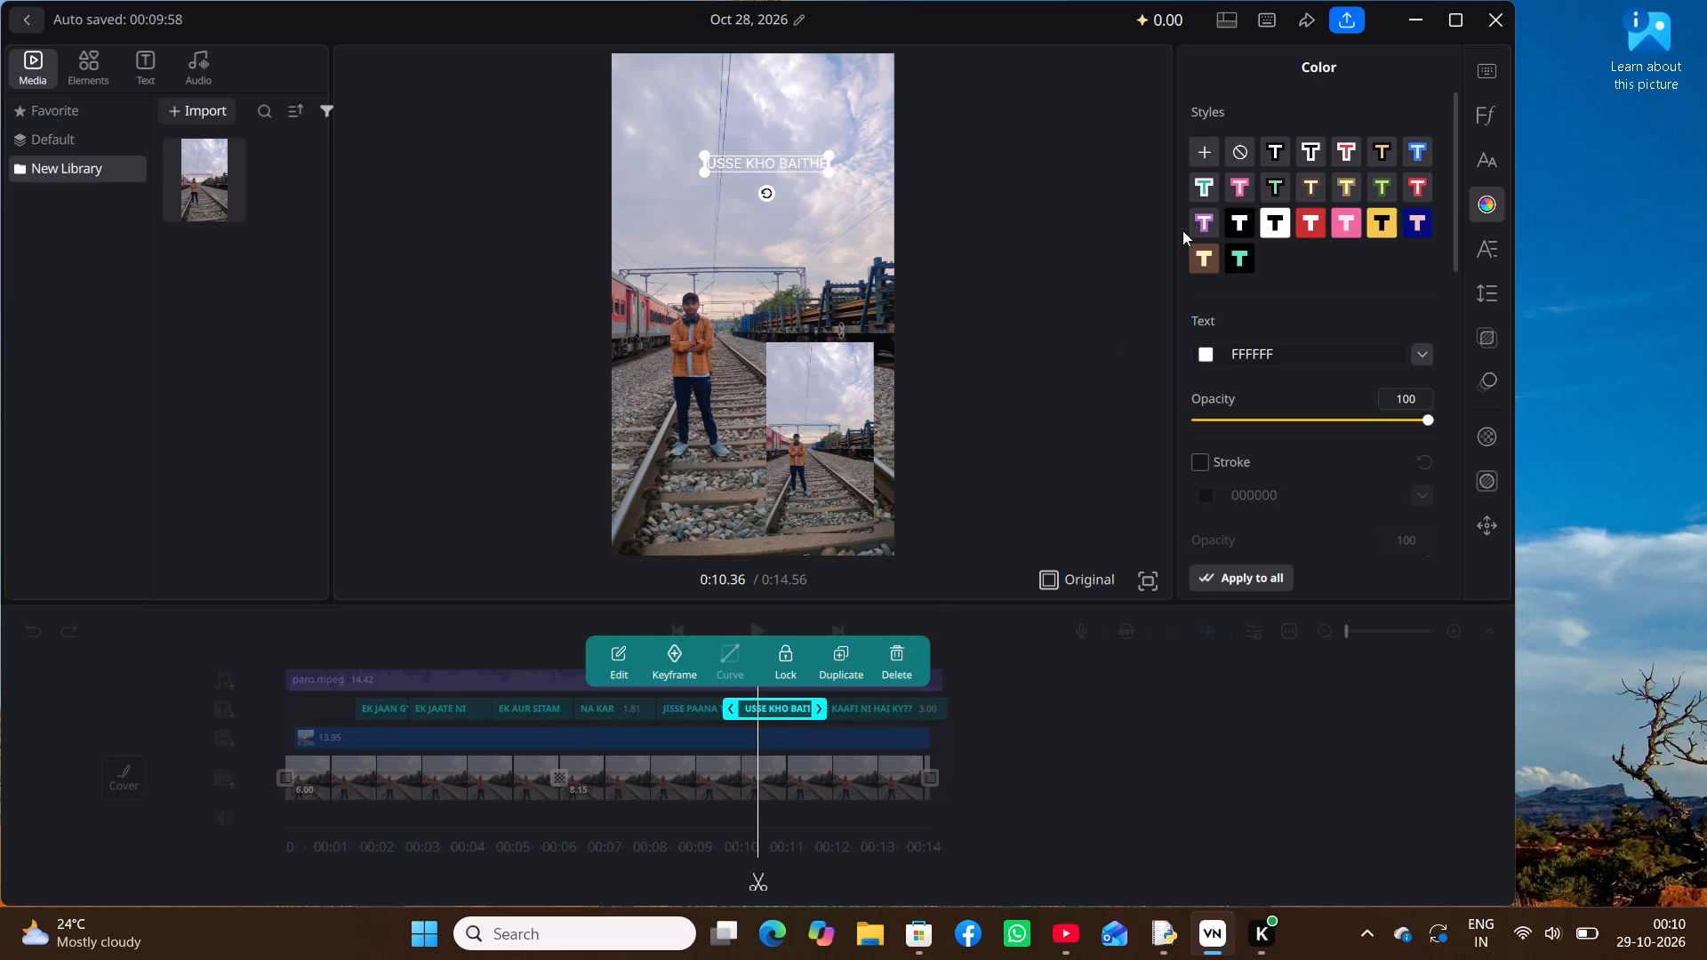
left_click(1278, 213)
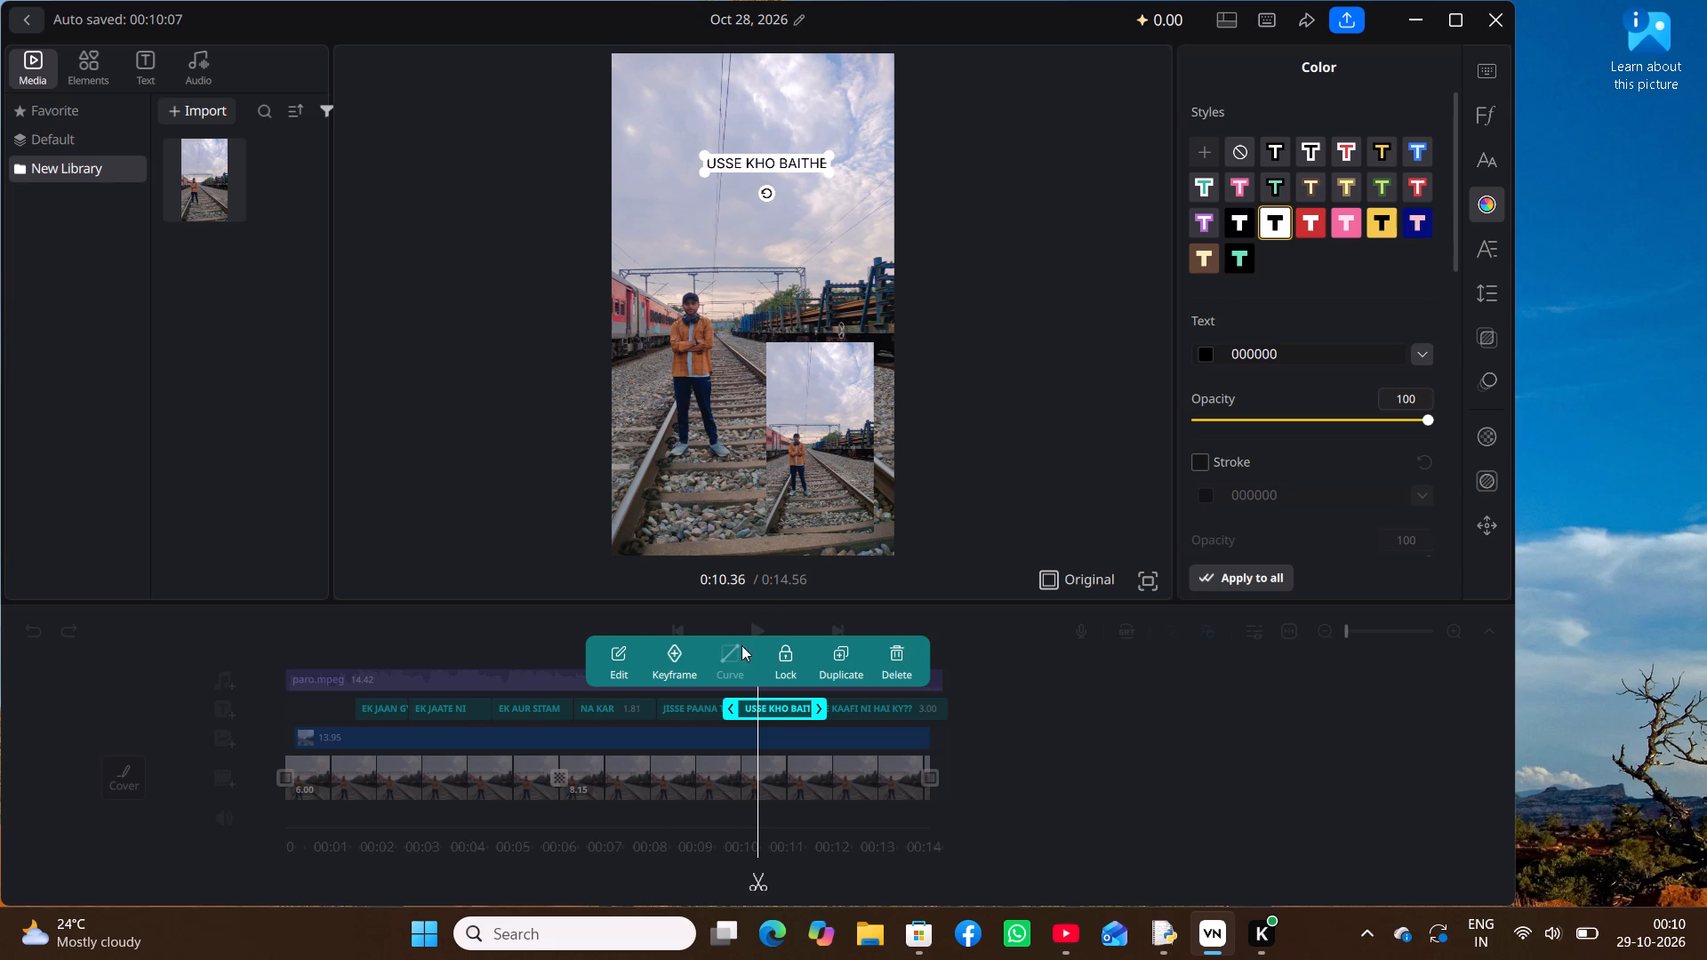
left_click(689, 704)
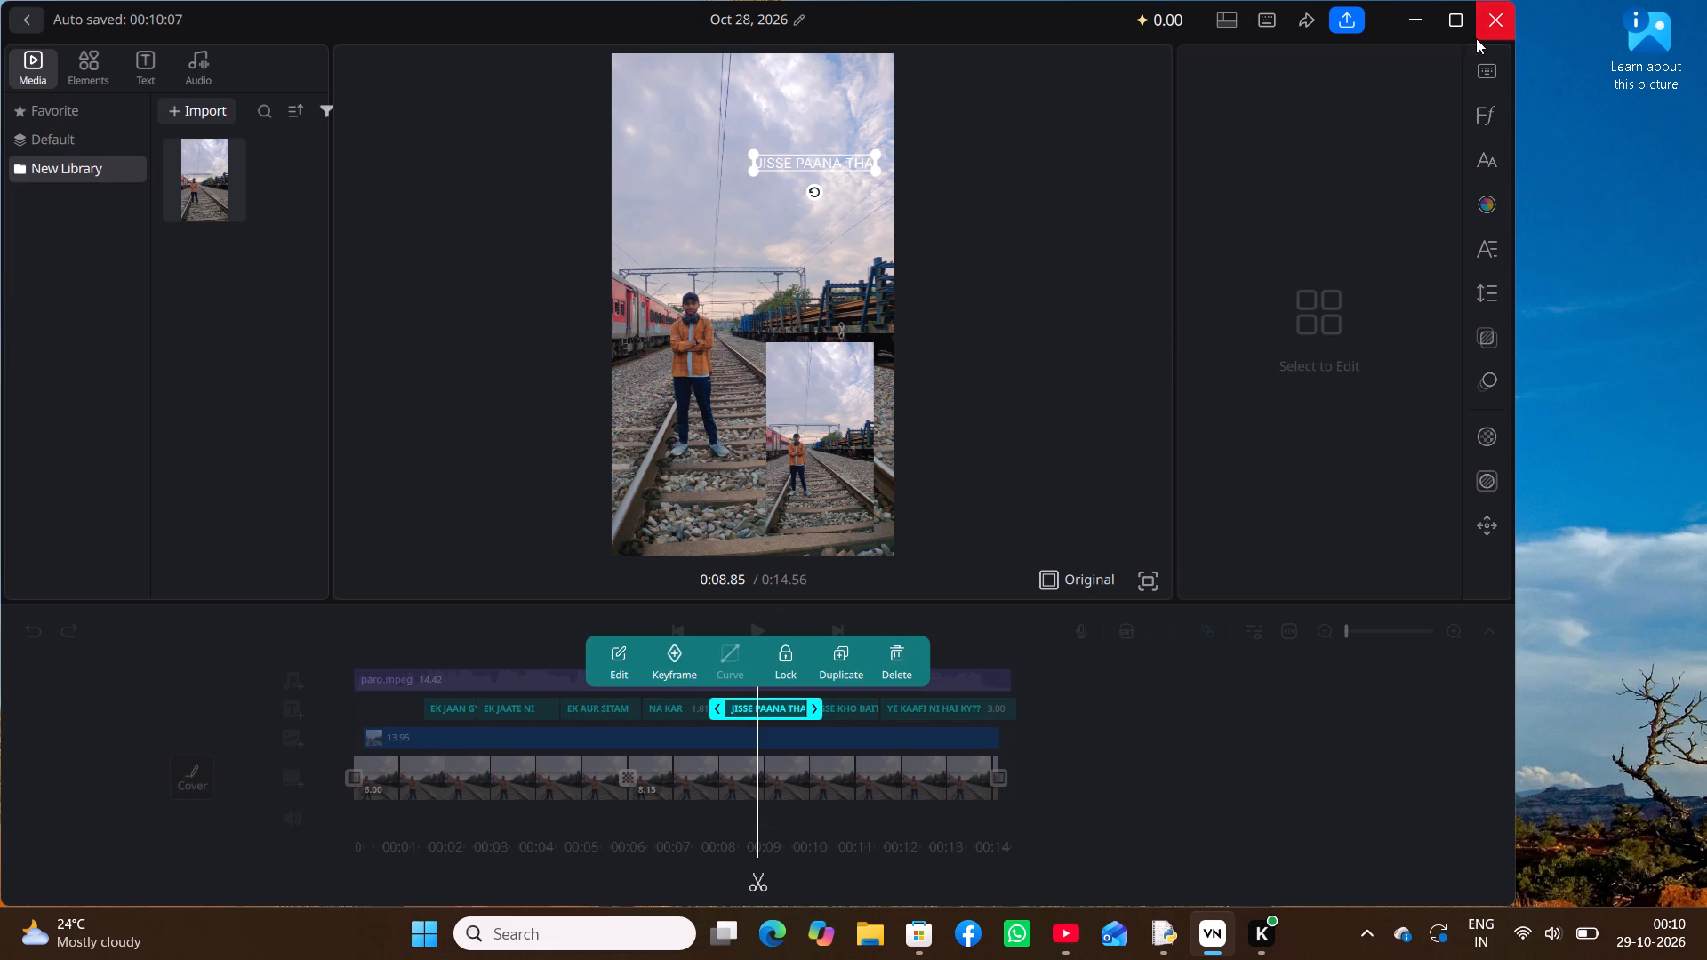
left_click(1485, 196)
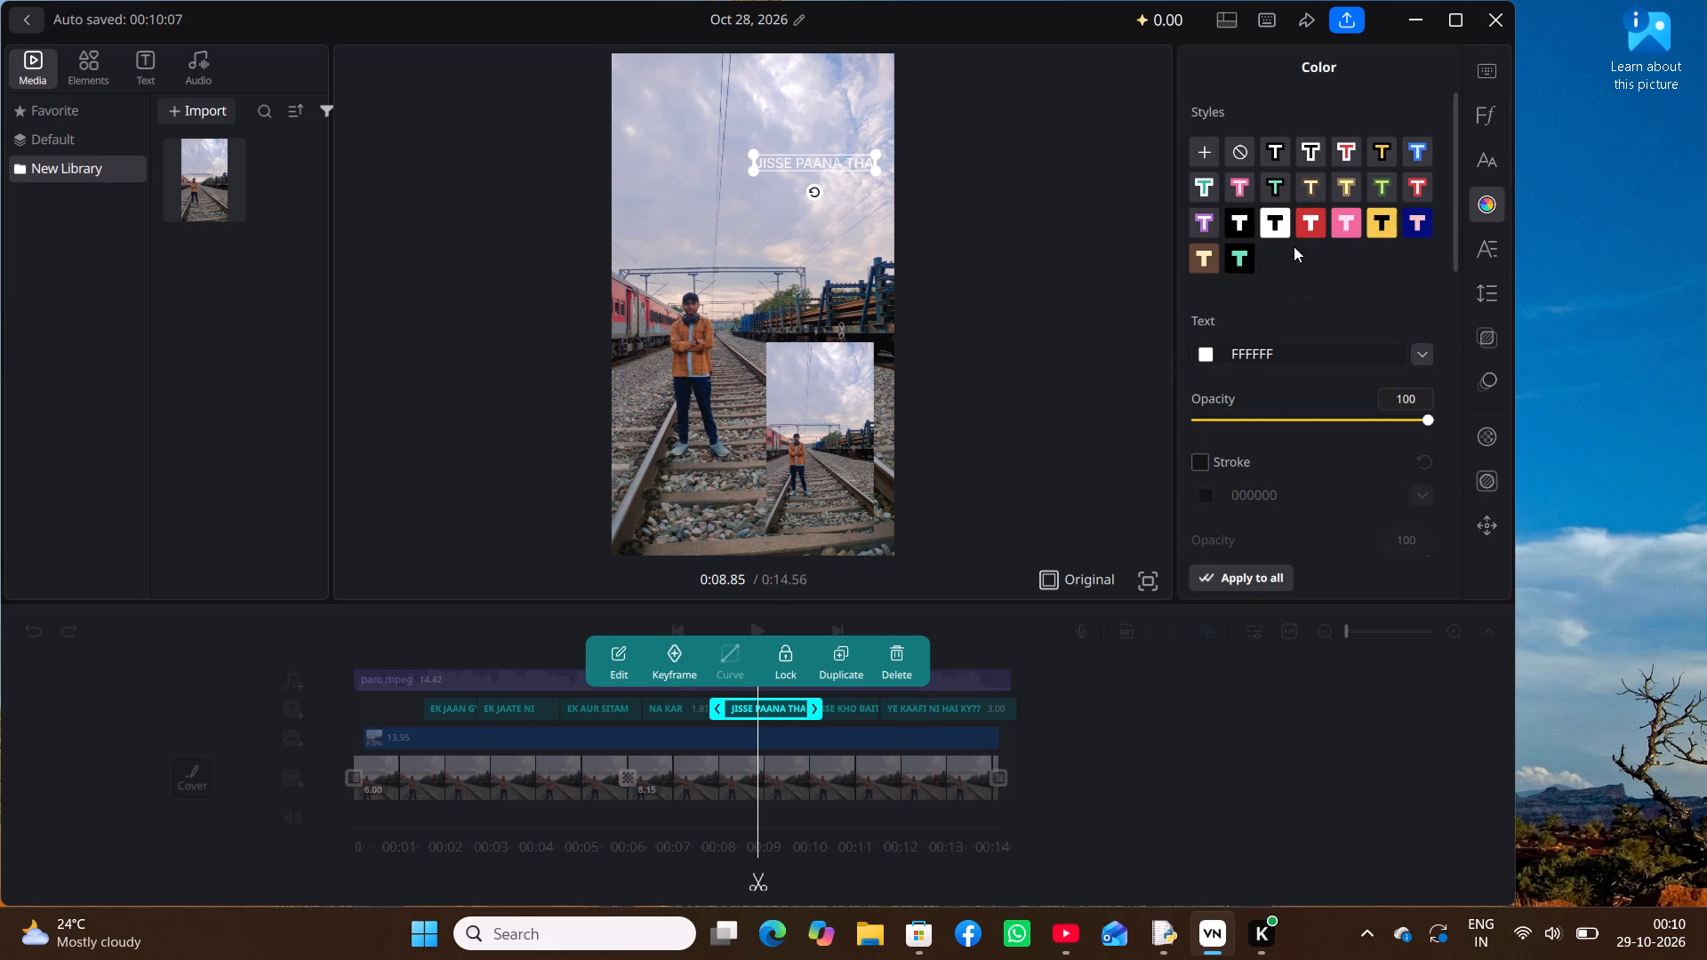
left_click(1270, 214)
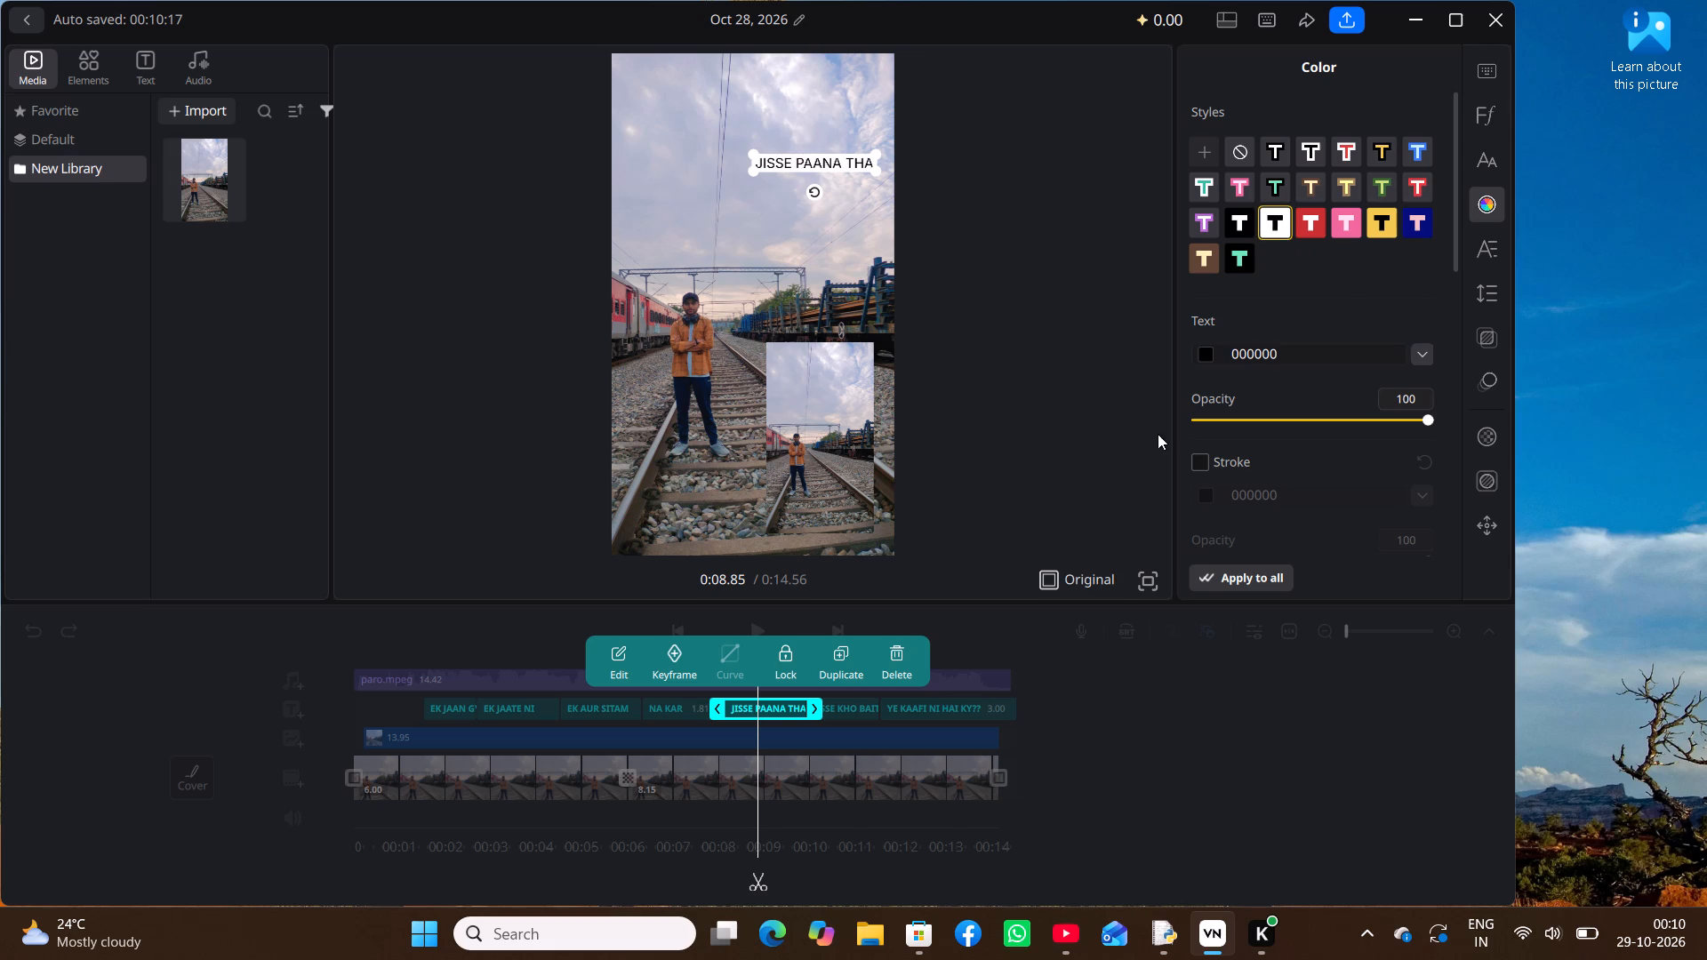
left_click(673, 709)
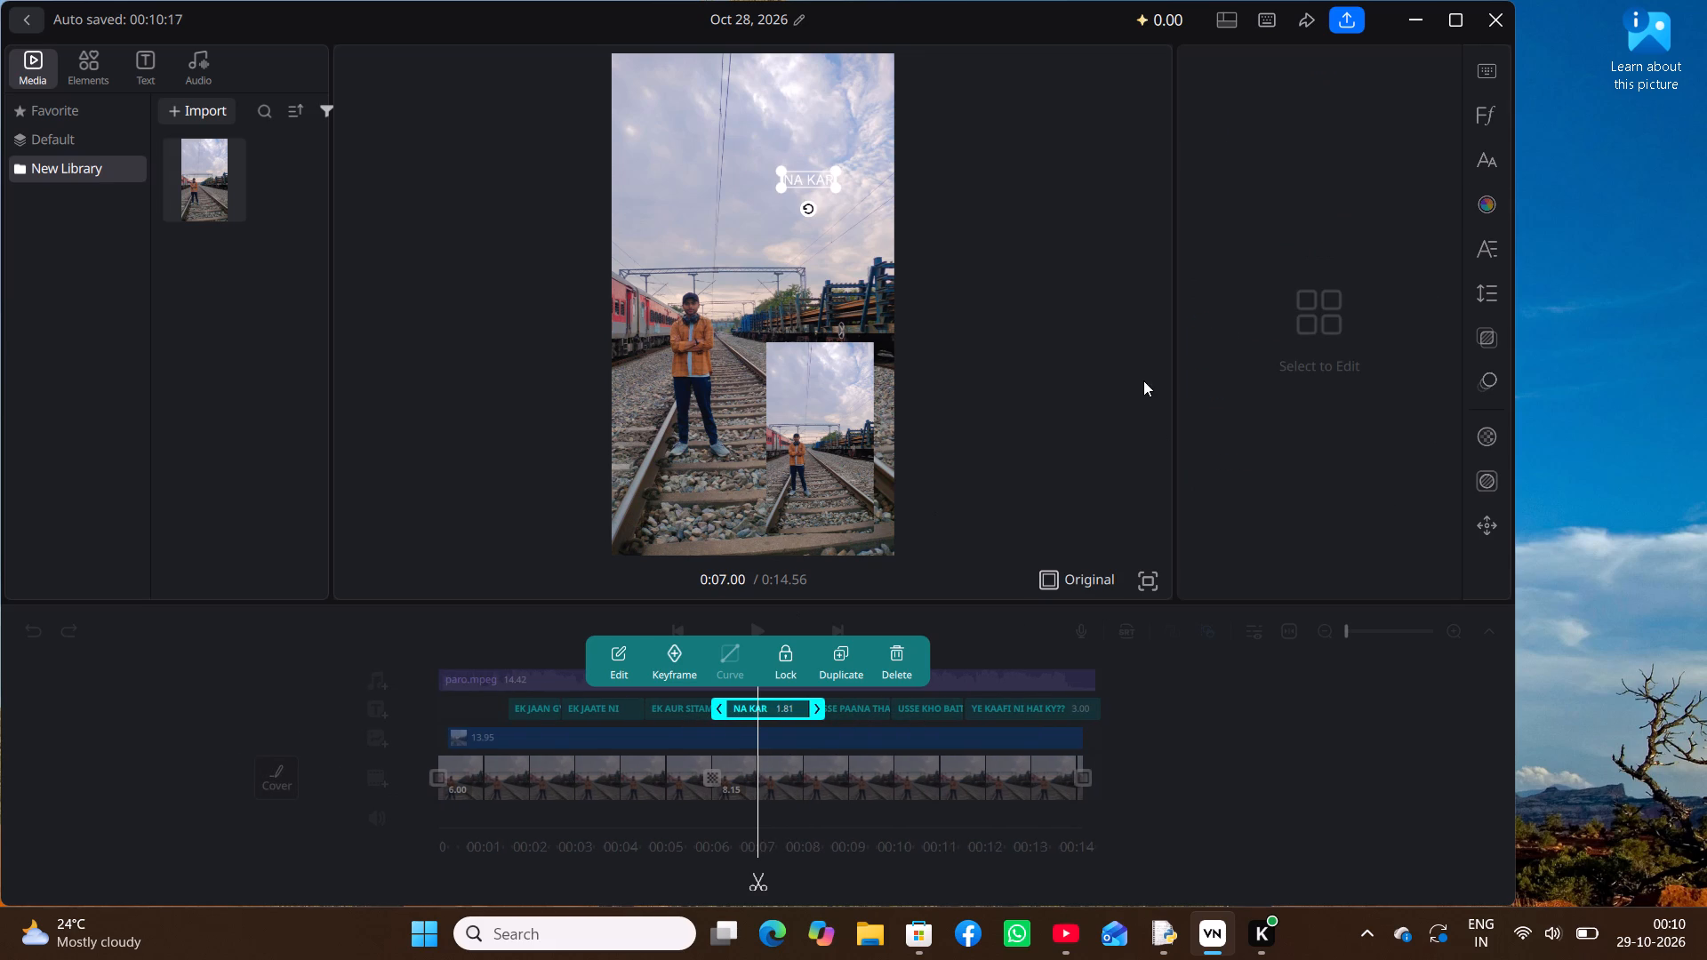
left_click(1484, 194)
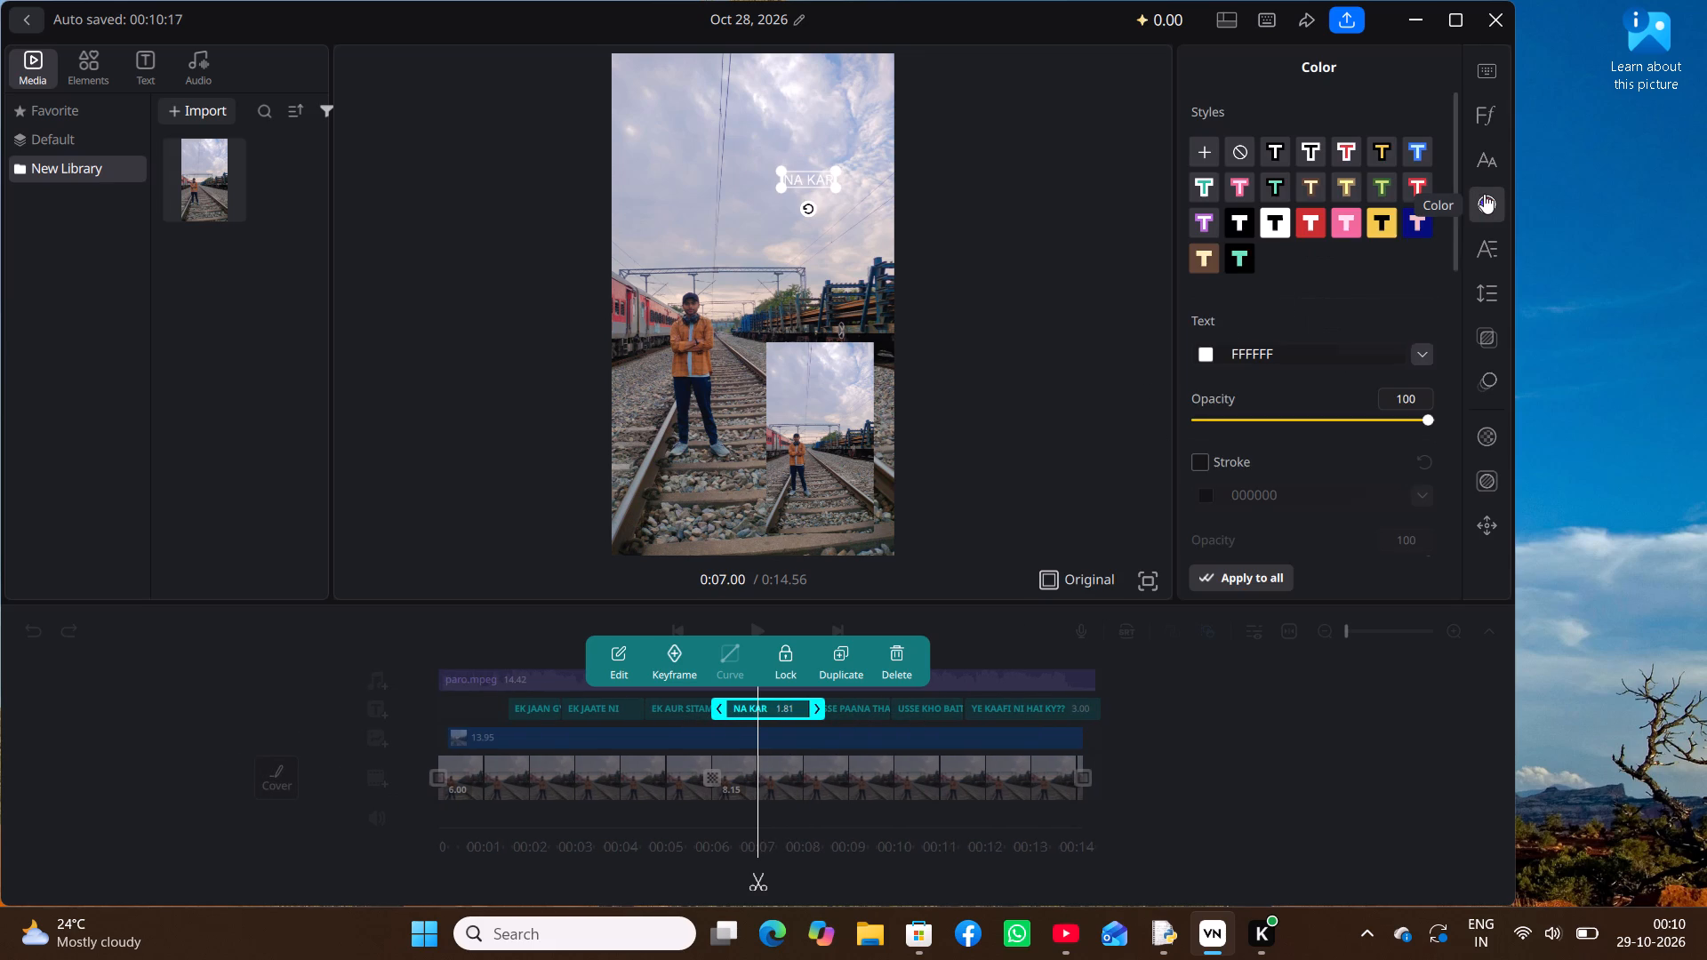
left_click(1271, 212)
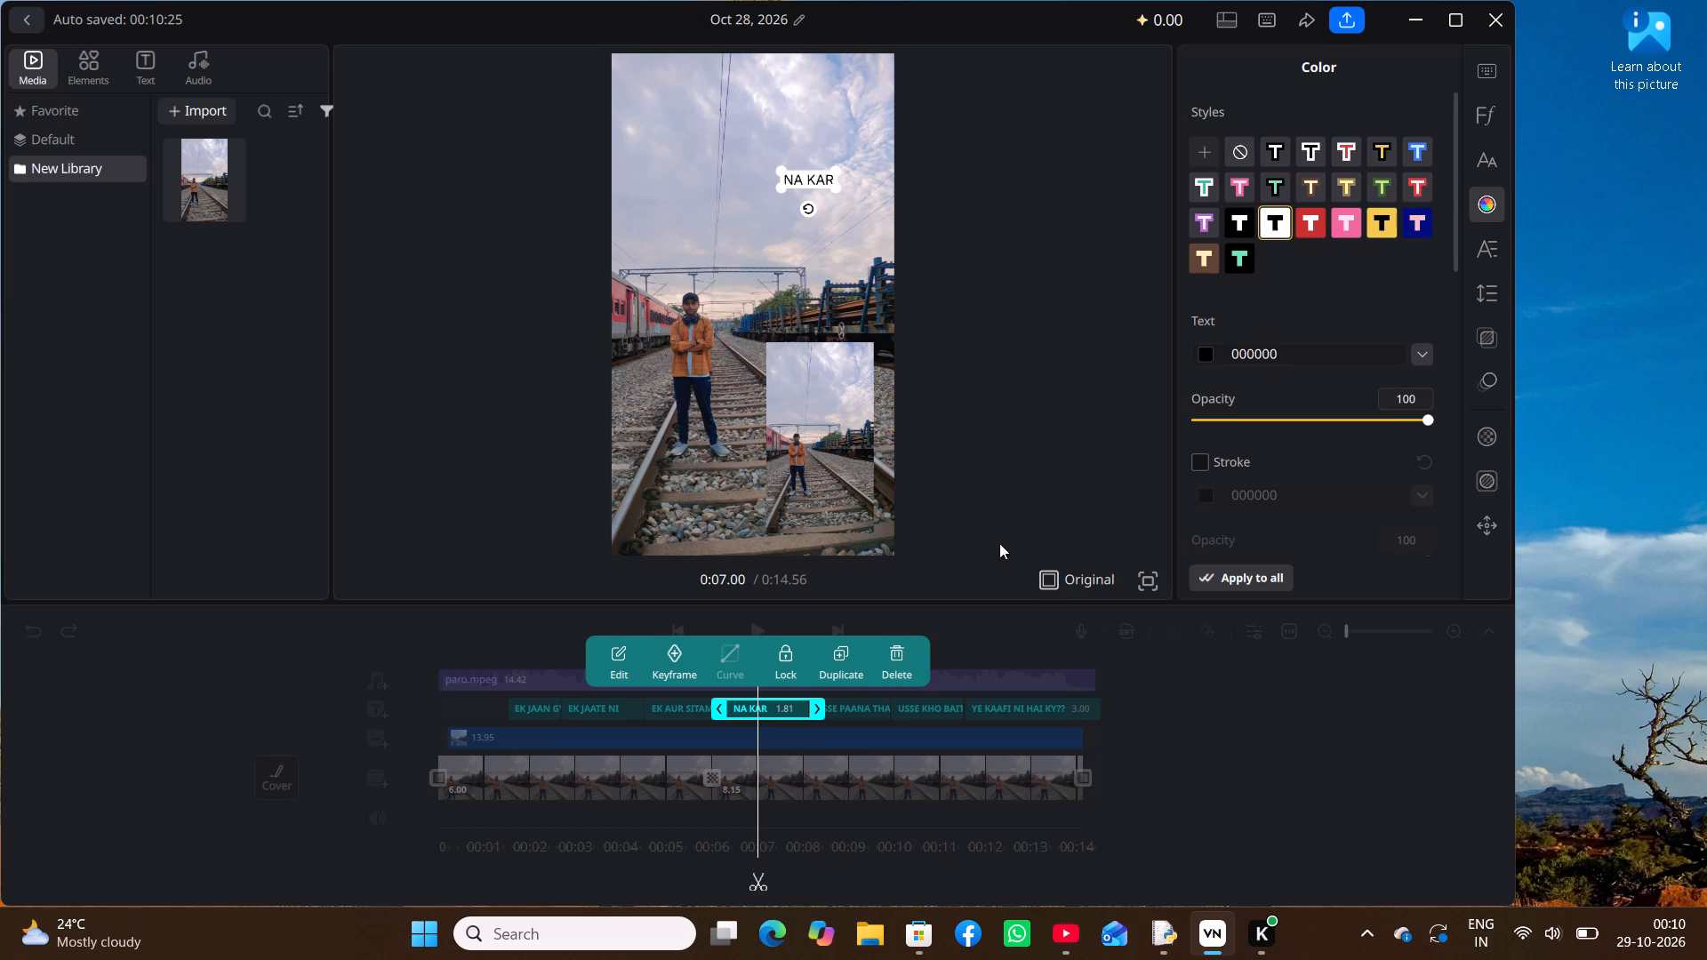
left_click(678, 706)
left_click(1281, 225)
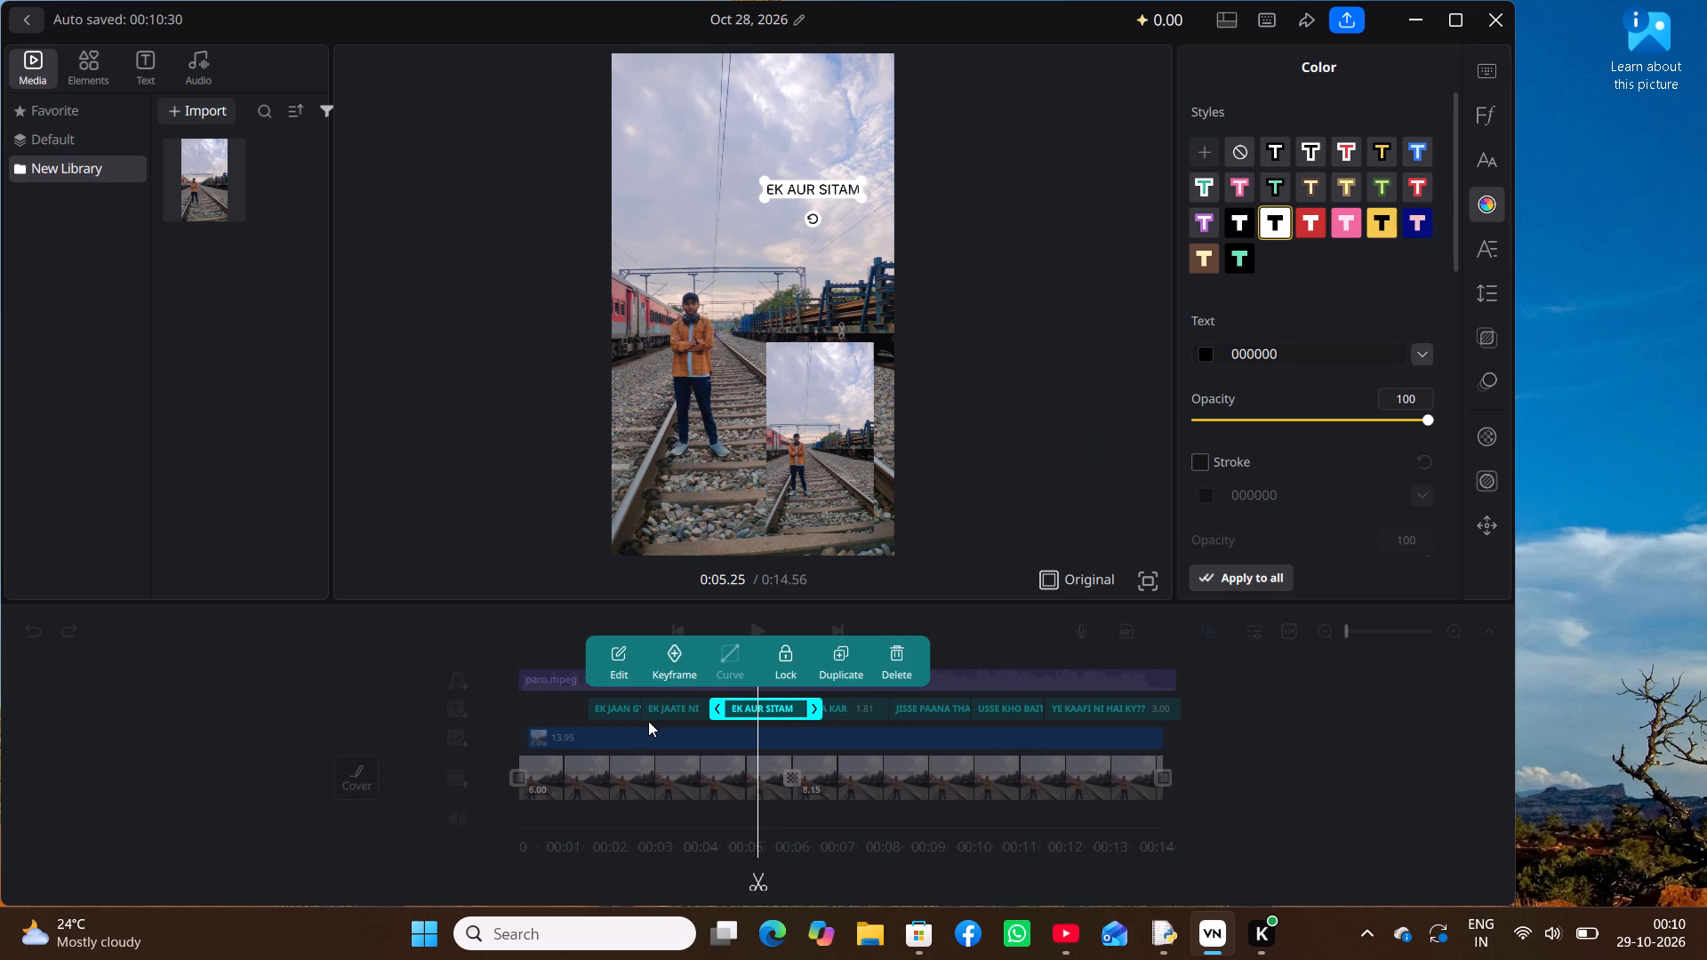
left_click(647, 708)
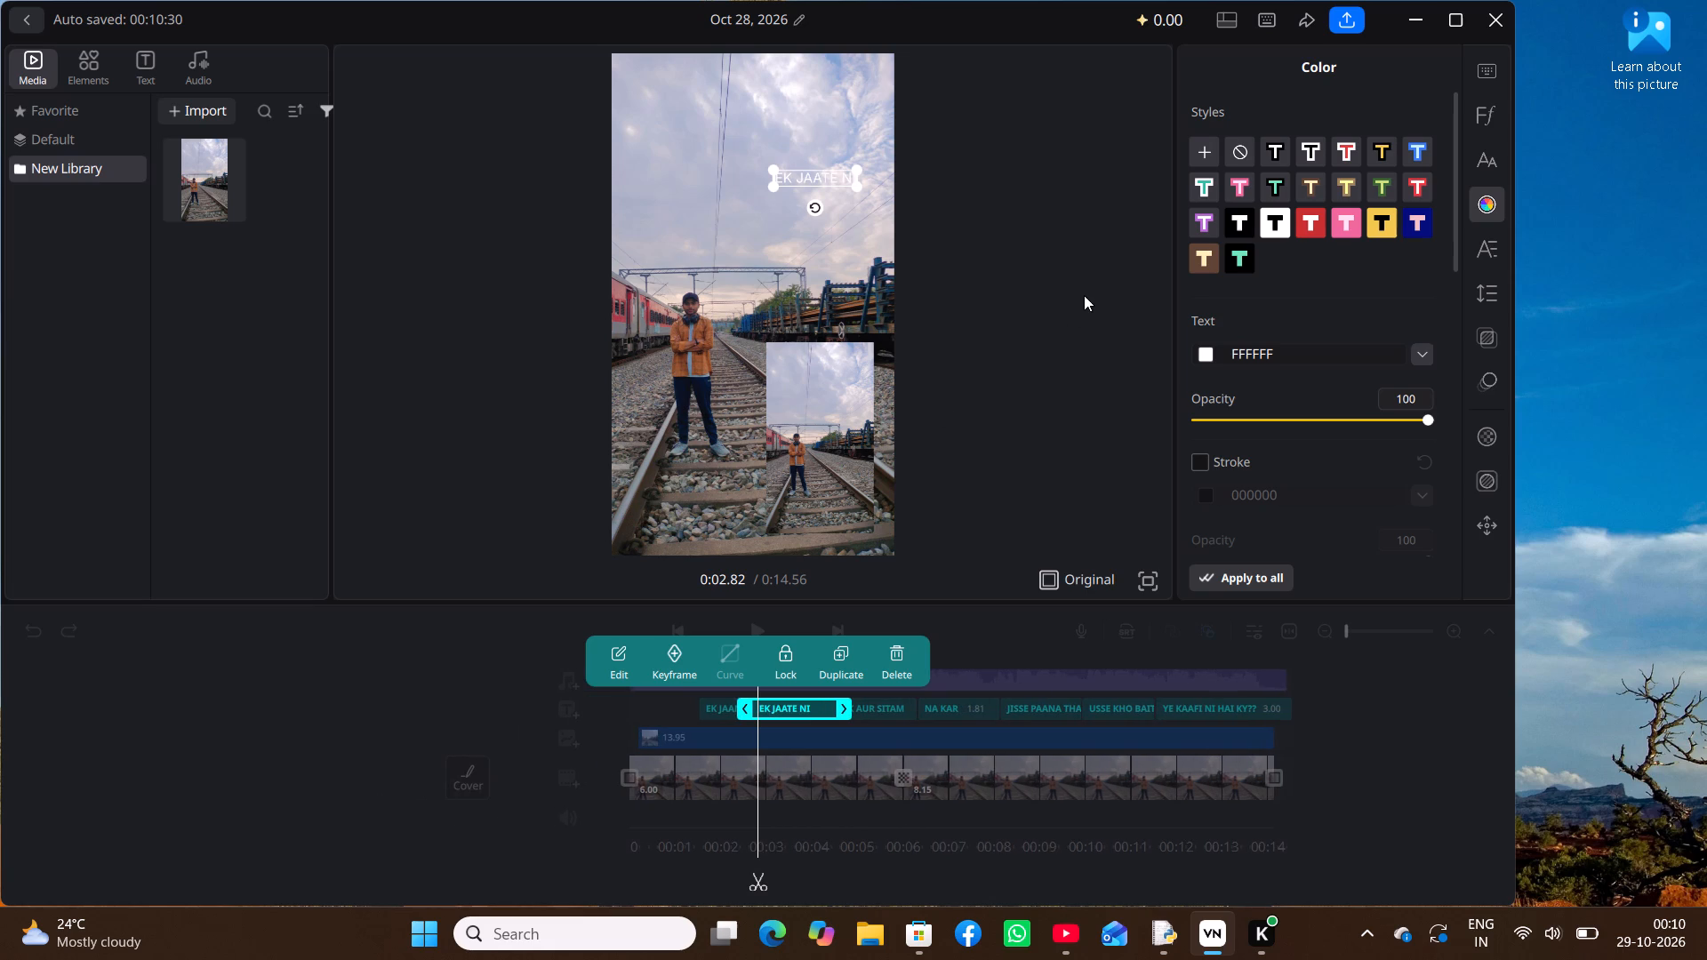
left_click(1270, 207)
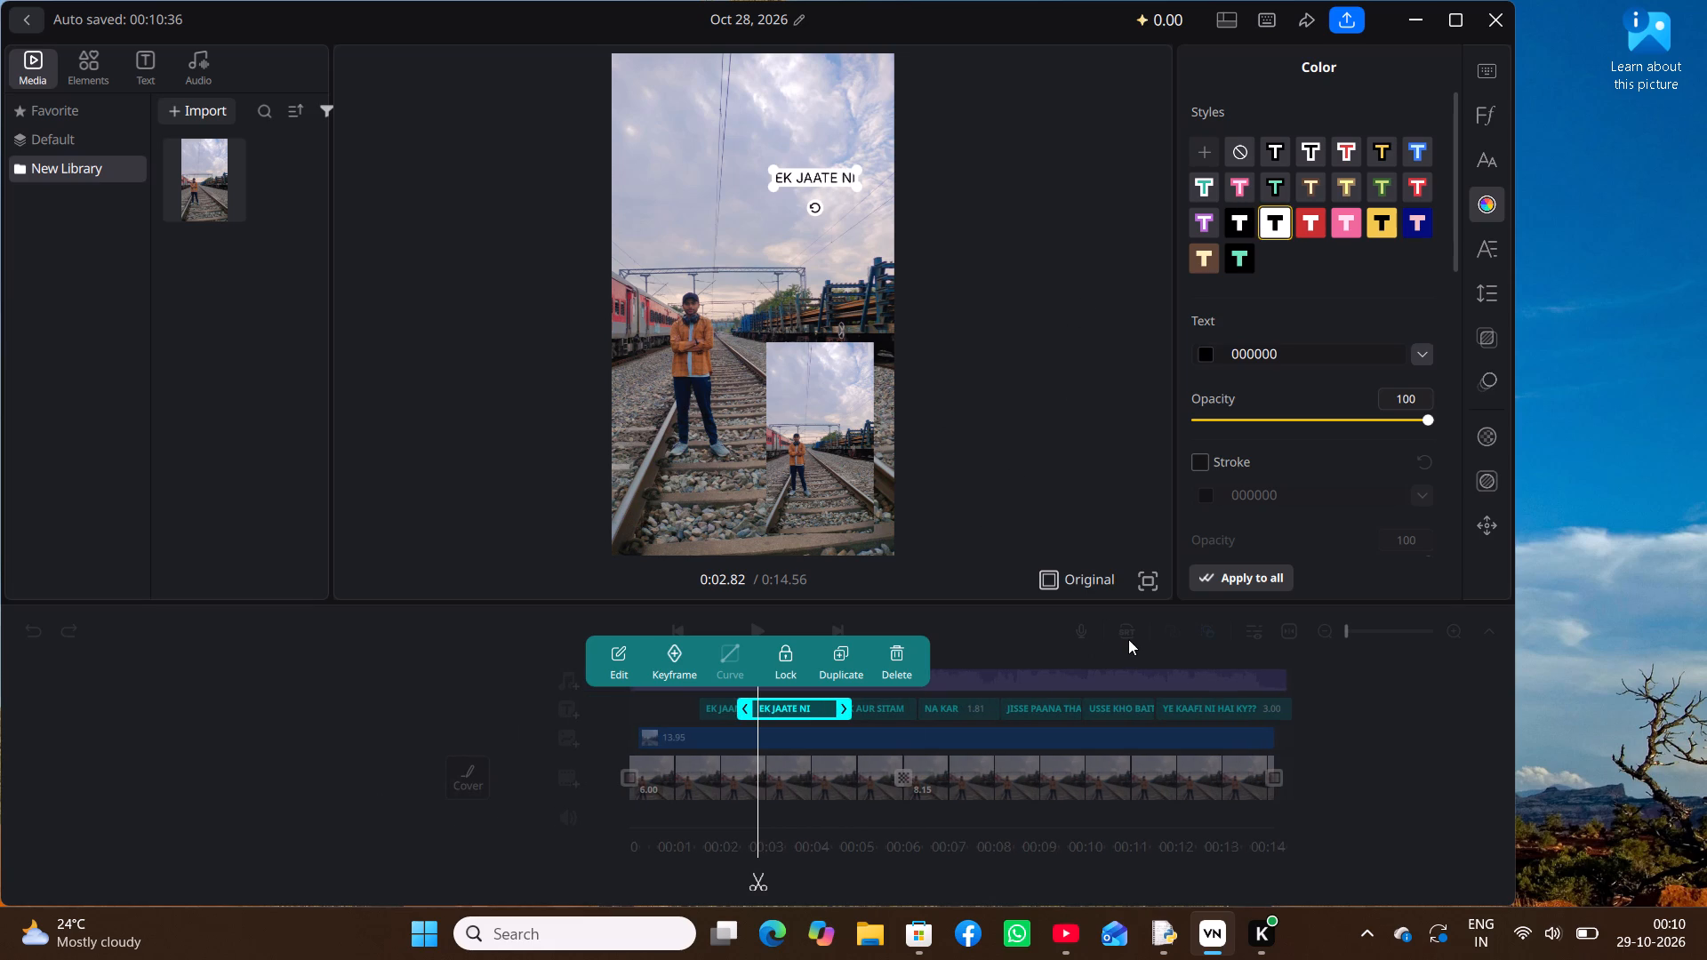
Move the EK AUR SITAM caption slightly higher in the frame, aligning its left edge with the overlay photo's left edge.
left_click(1331, 693)
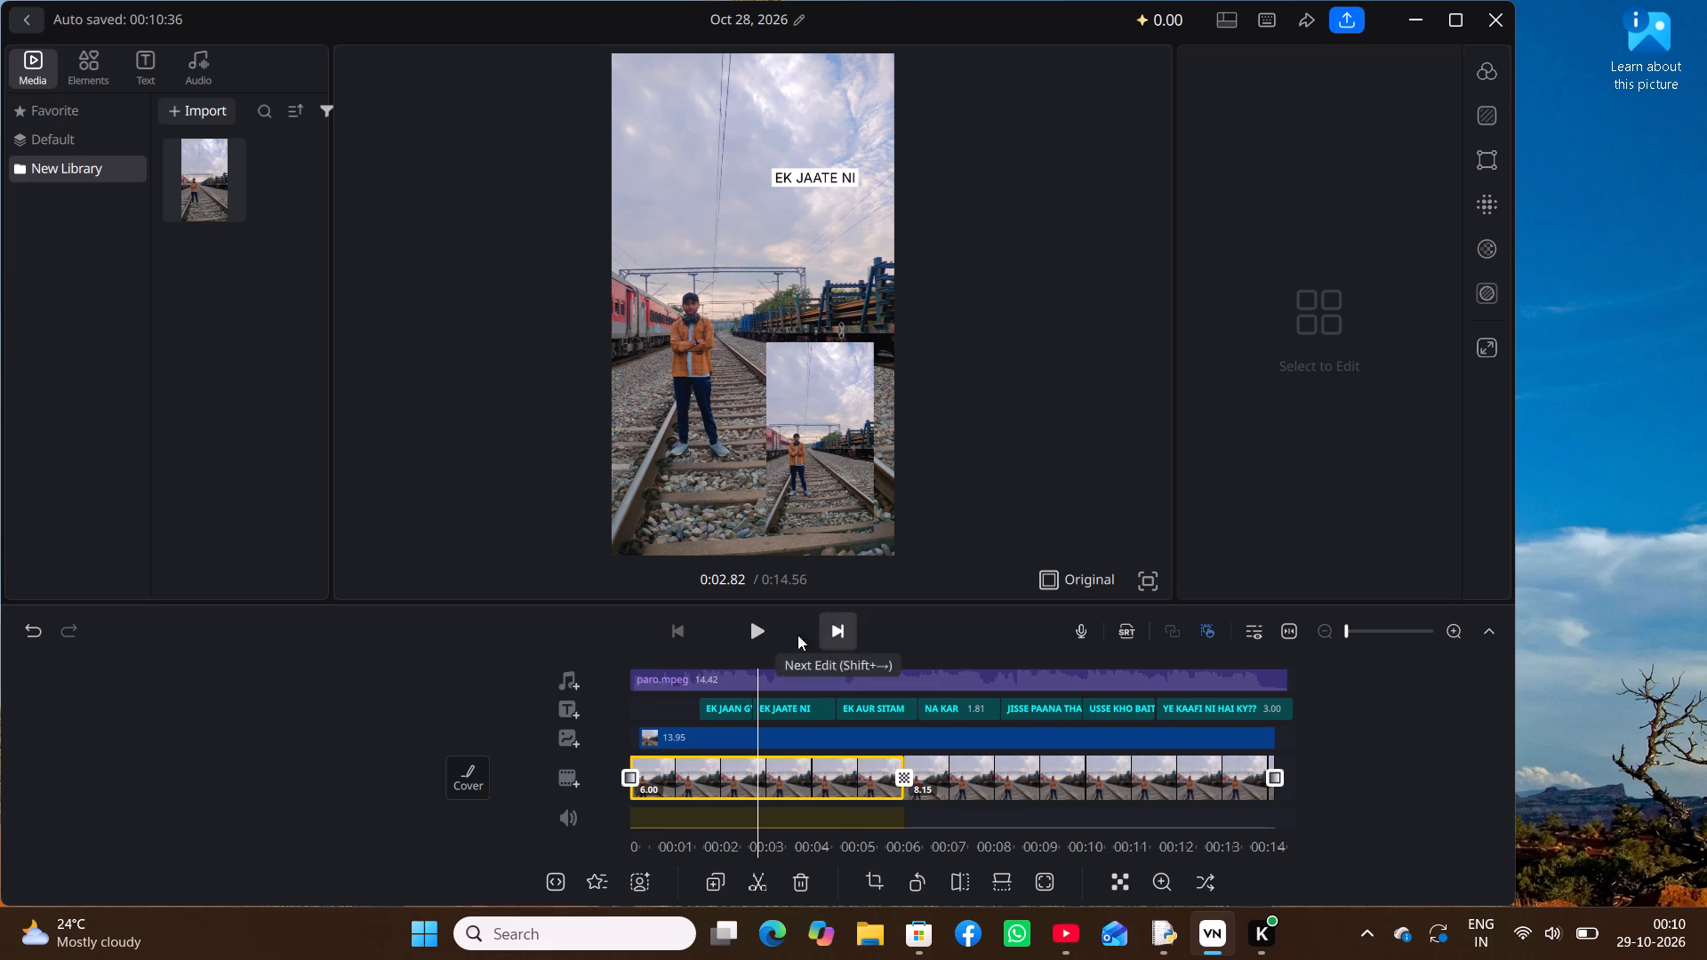
left_click(756, 641)
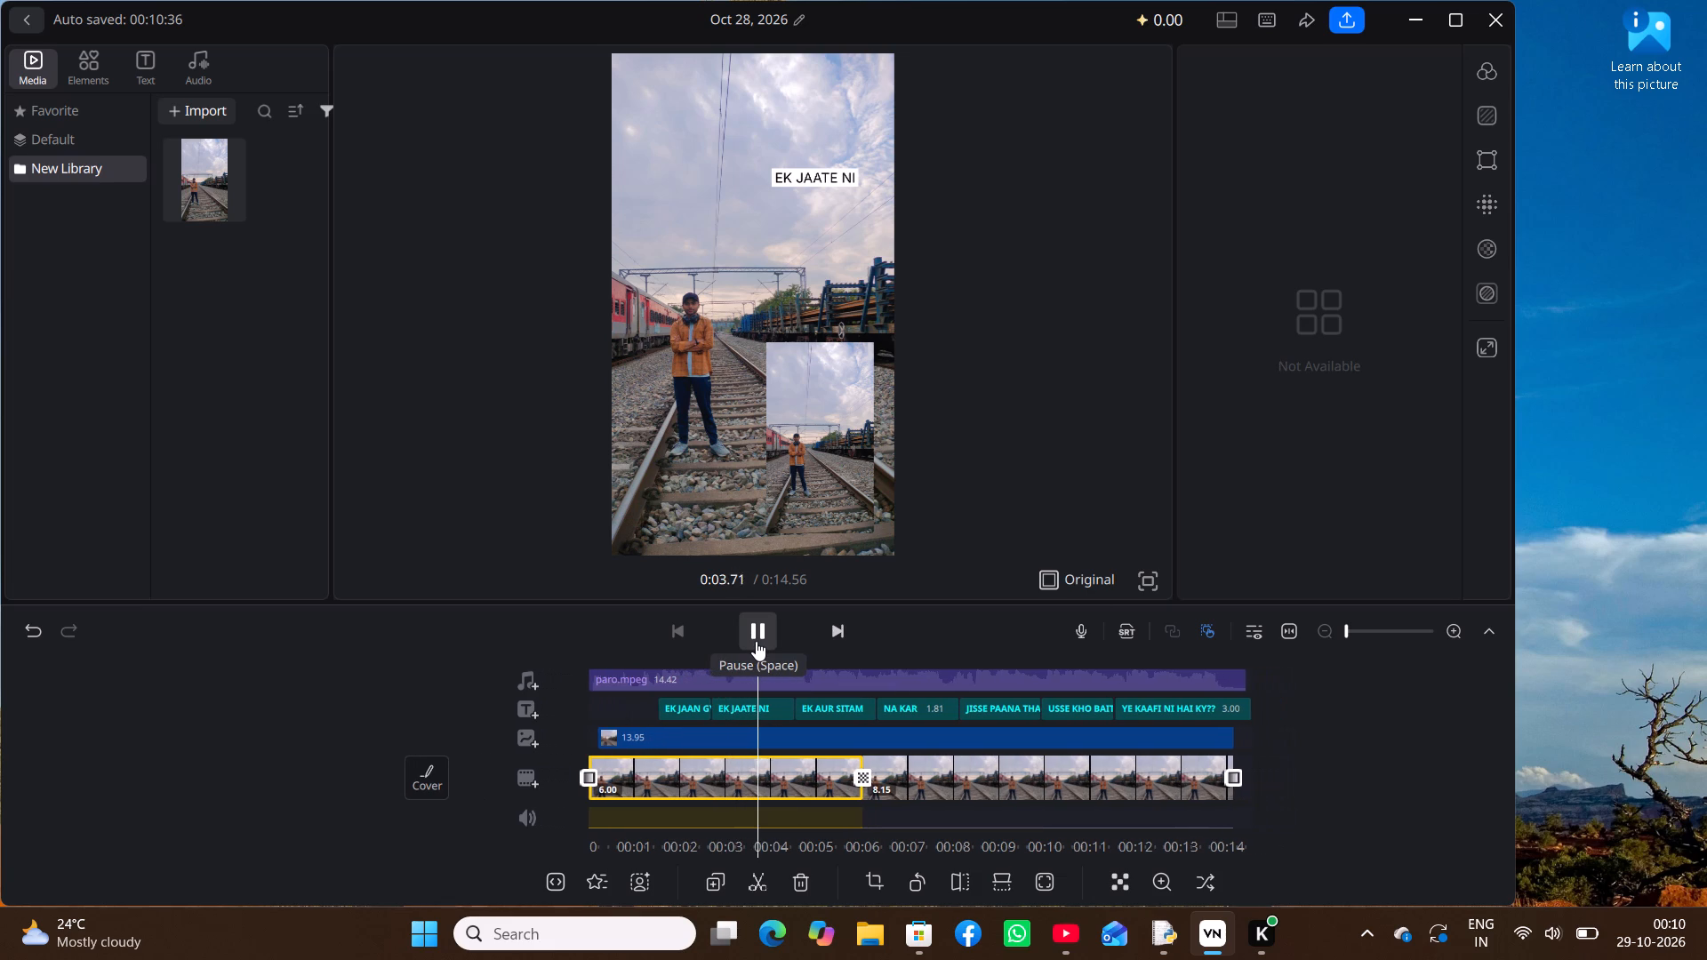
left_click(756, 641)
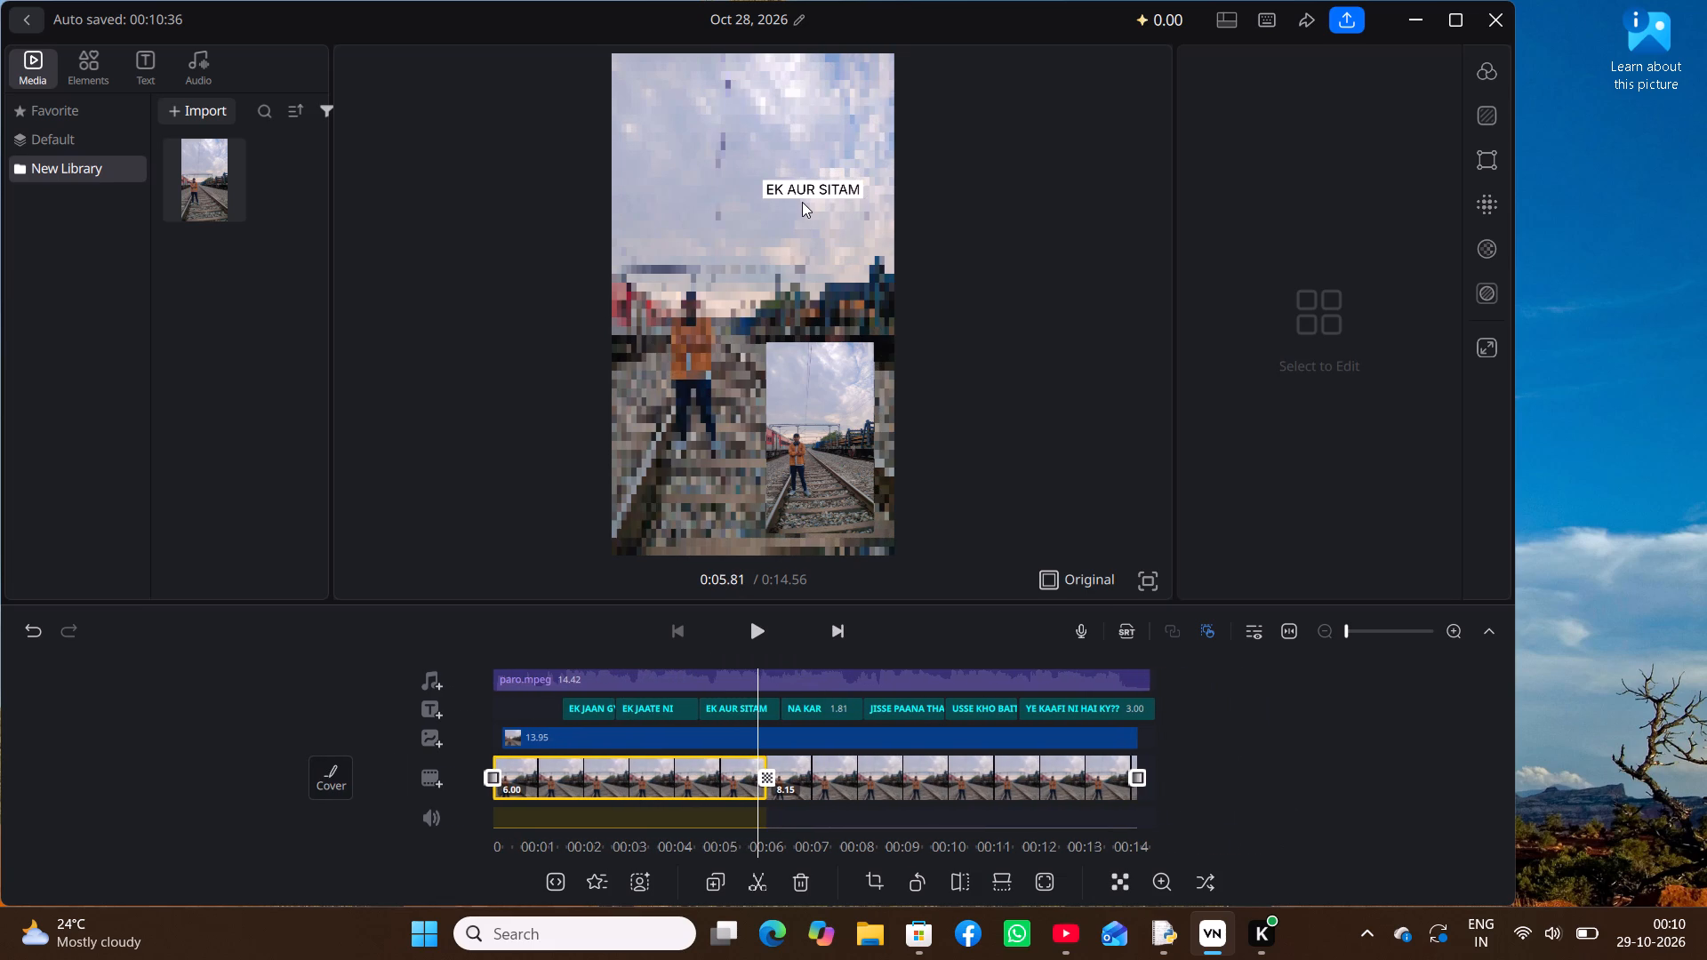
left_click_drag(805, 189, 808, 181)
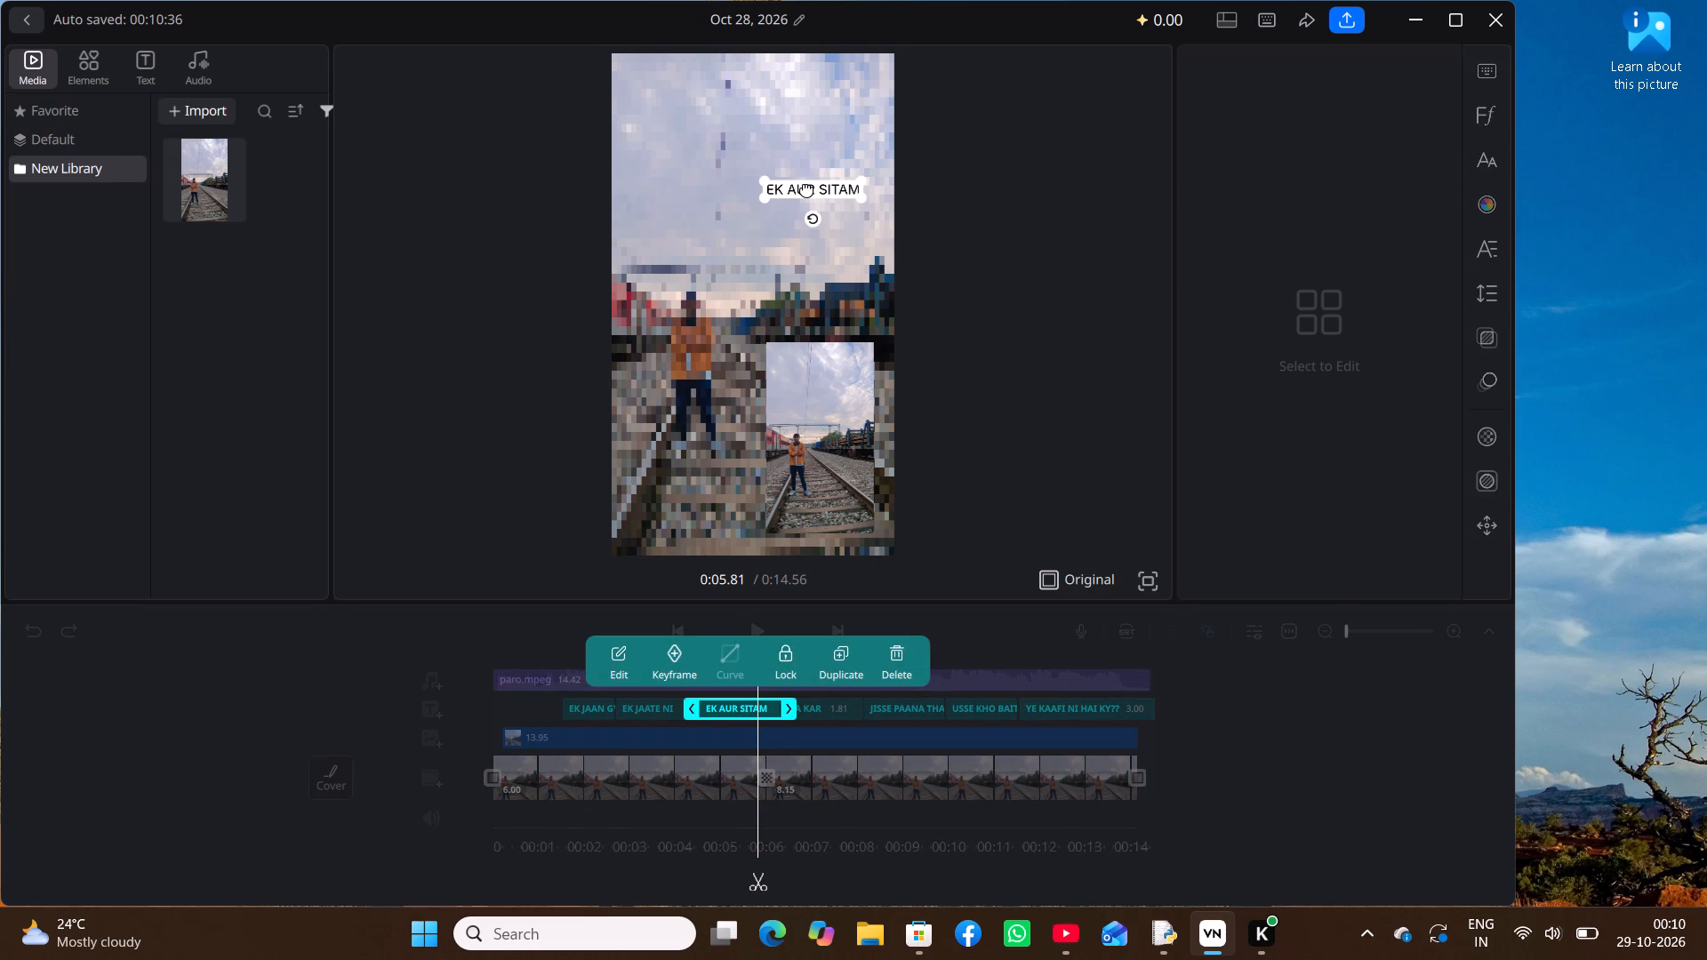
left_click_drag(806, 188, 808, 173)
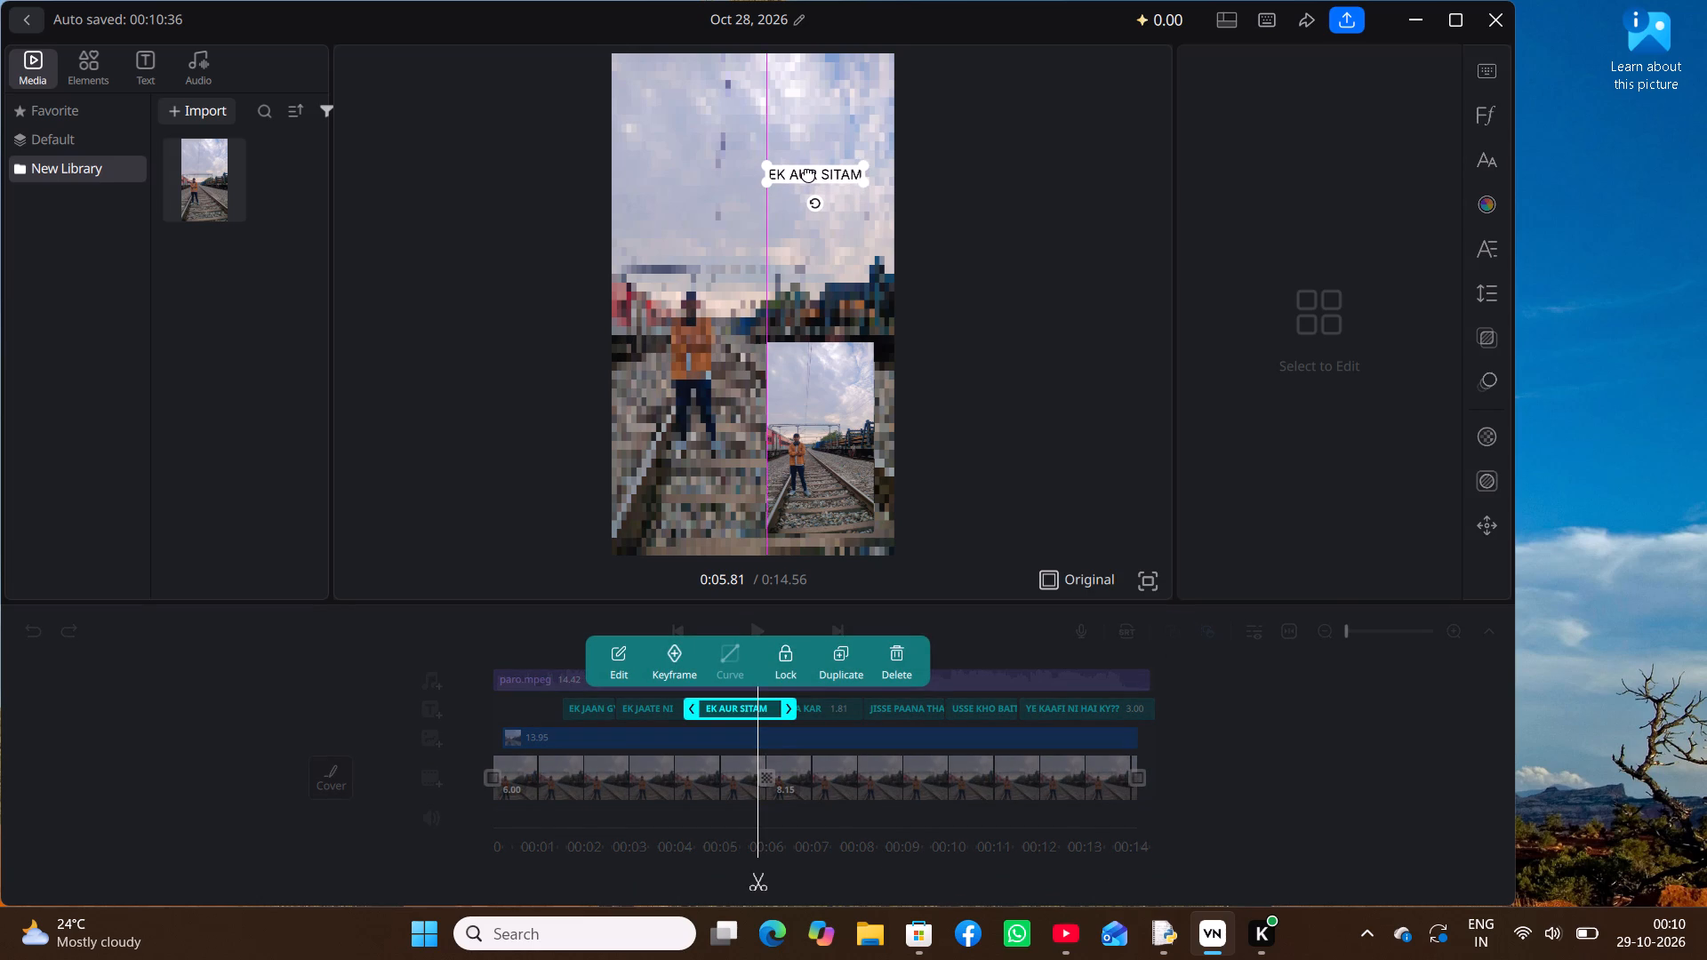
left_click_drag(808, 173, 810, 173)
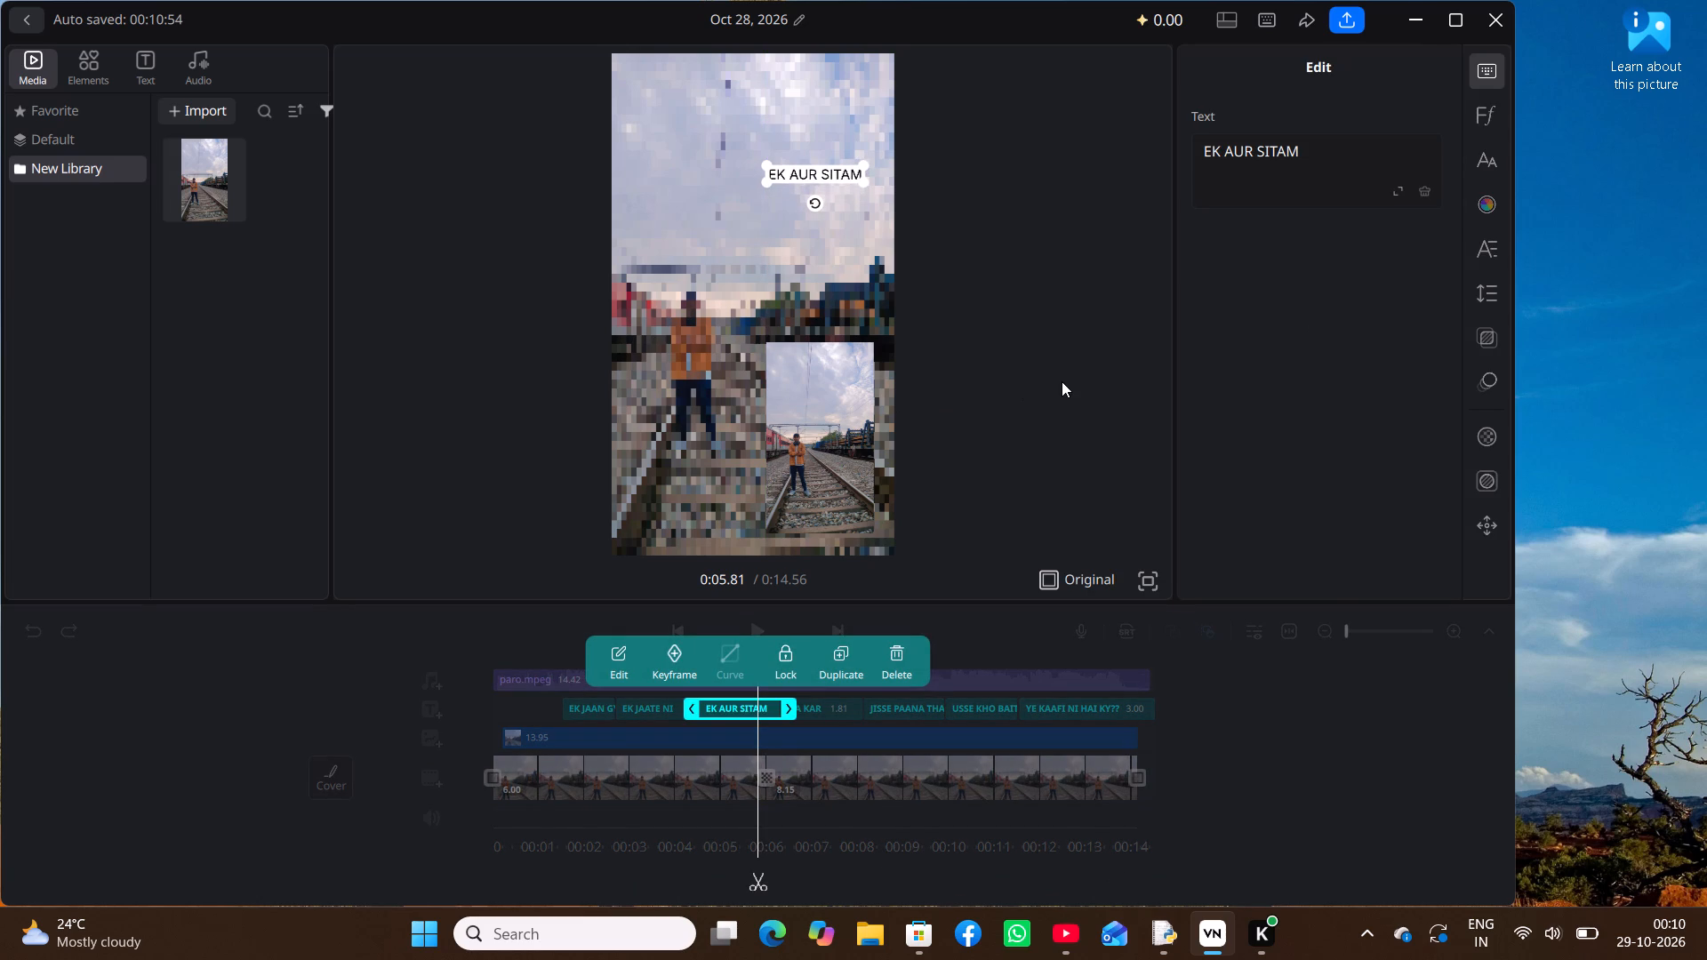
left_click(1062, 381)
Play on to the NA KAR caption and move it slightly higher in the frame, above the overlay photo.
key("space")
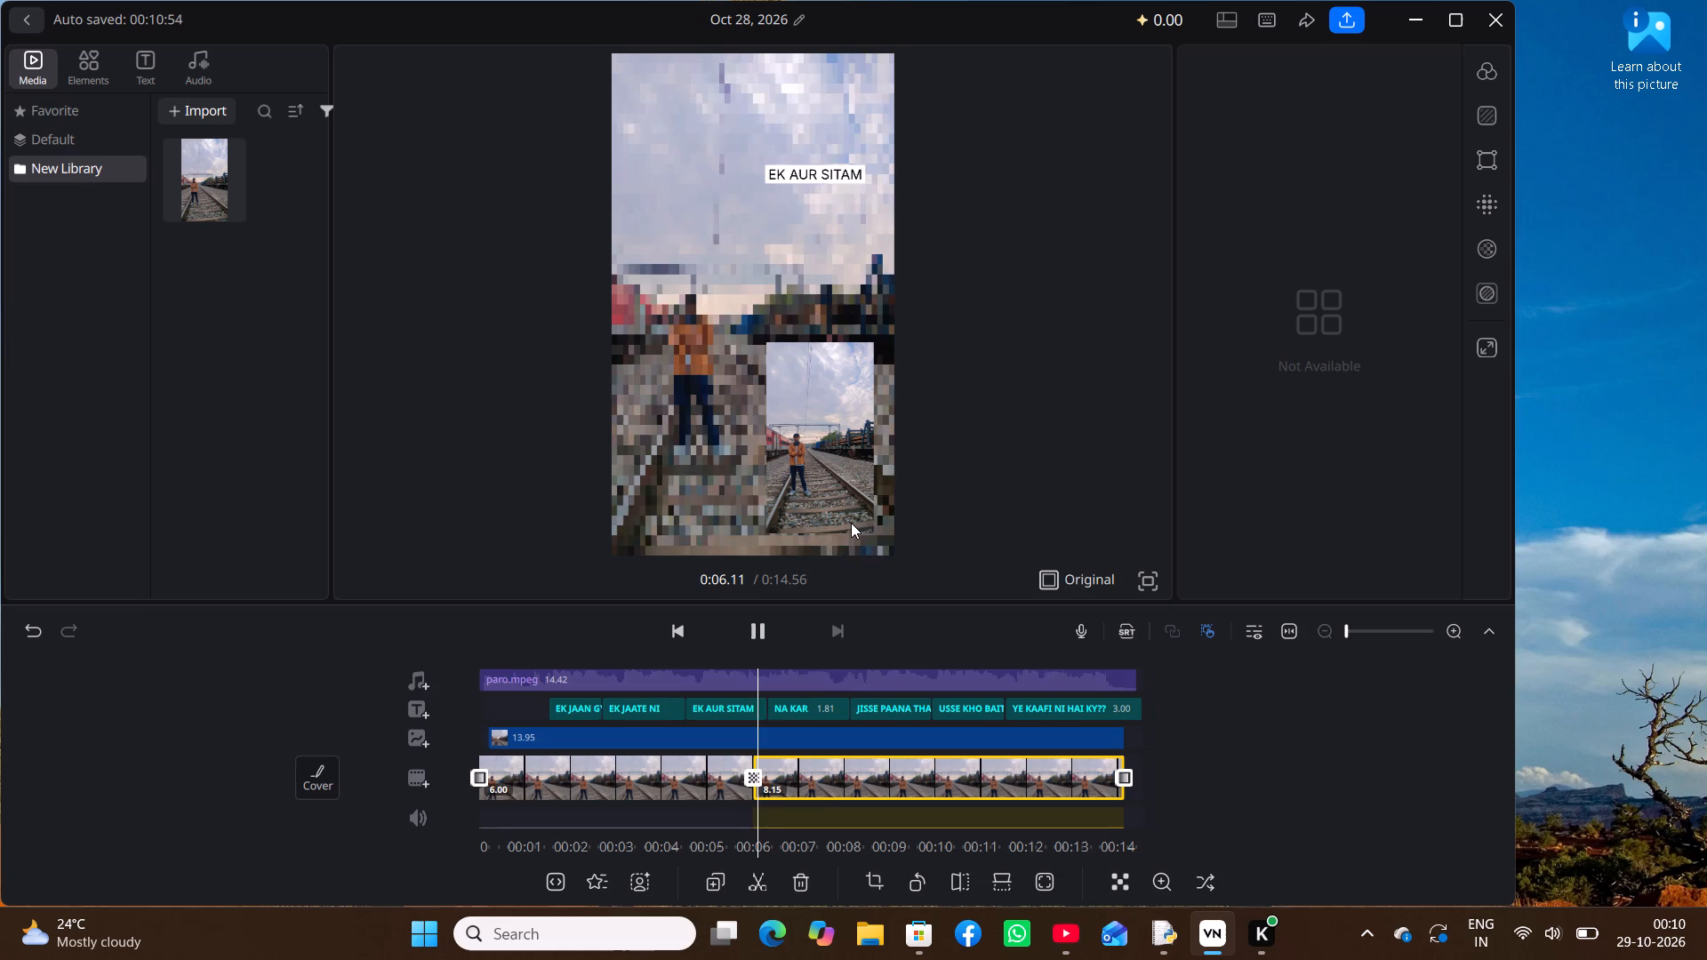
key("space")
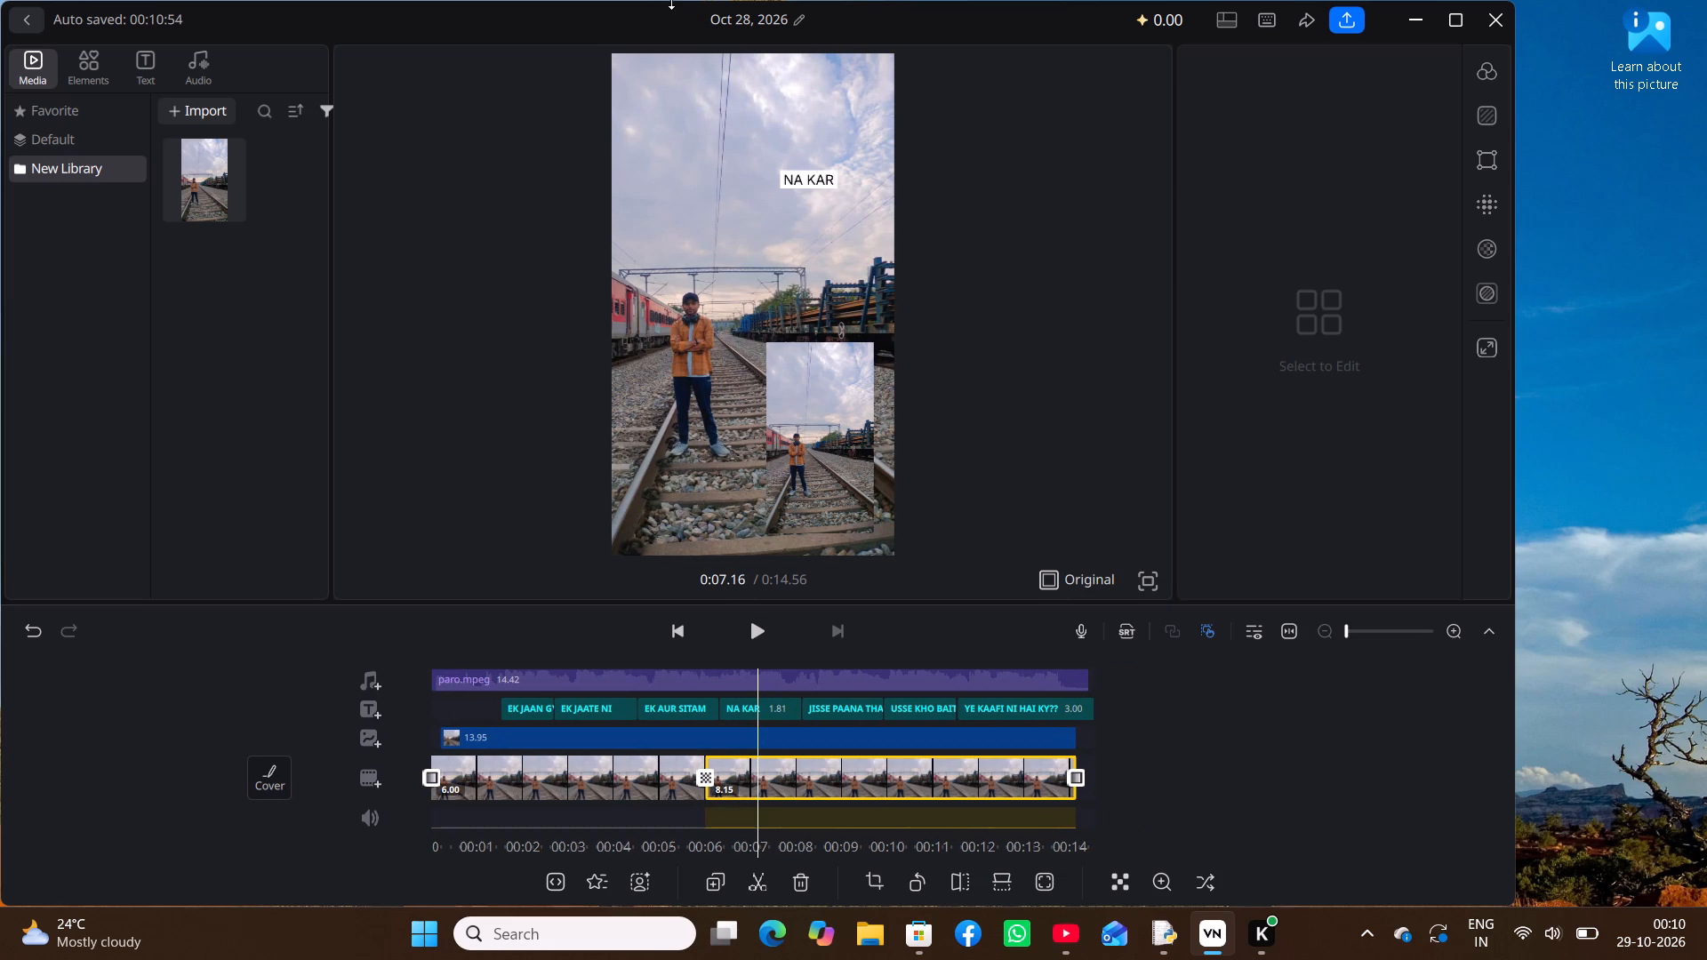
left_click(807, 177)
left_click_drag(807, 177, 807, 173)
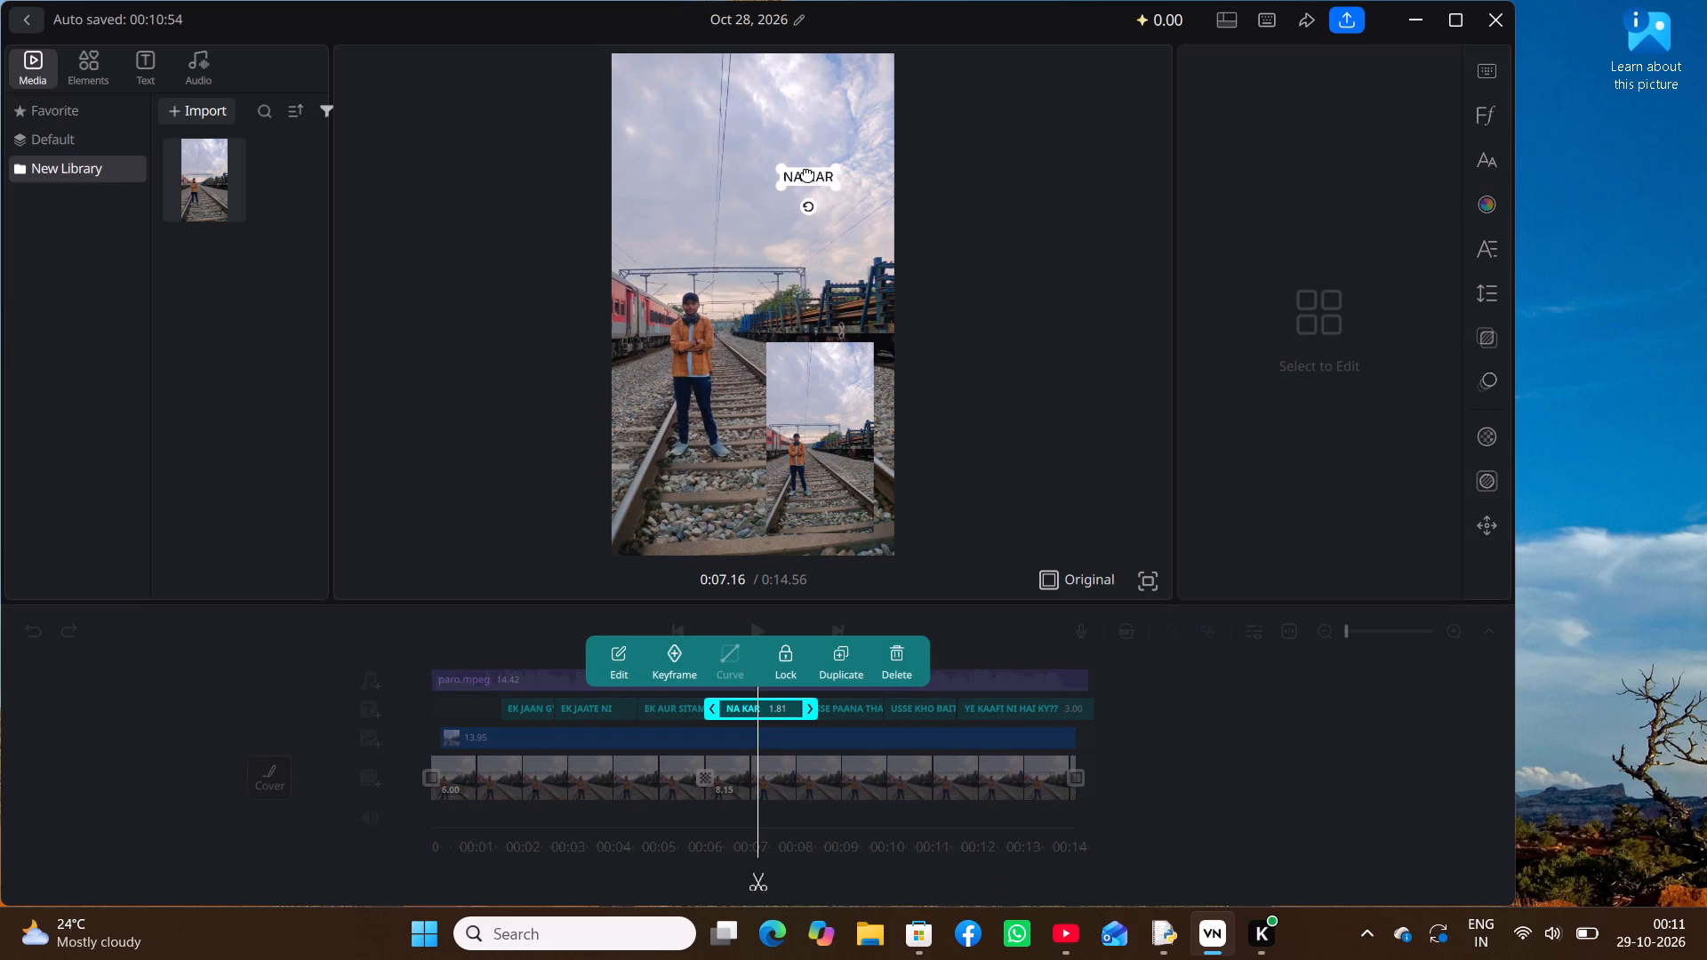
left_click_drag(807, 173, 807, 163)
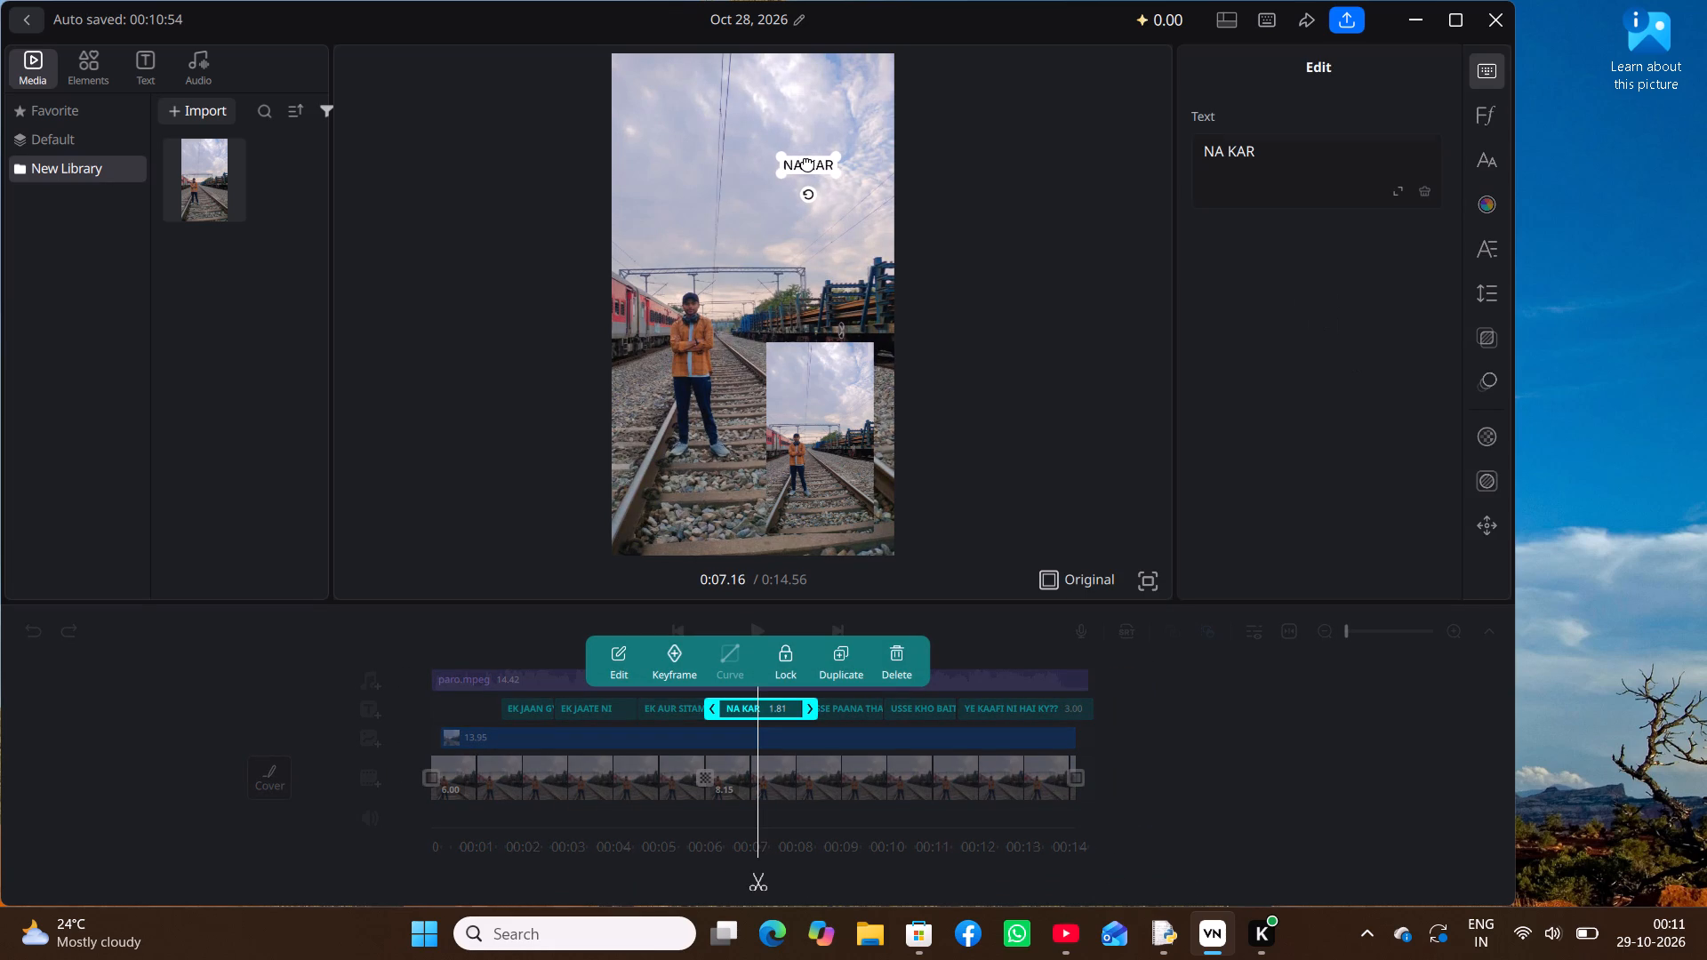
Play past the NA KAR caption and step through the change from USSE KHO BAITHE to YE KAAFI NI HAI KY?? to compare their placement.
key("space")
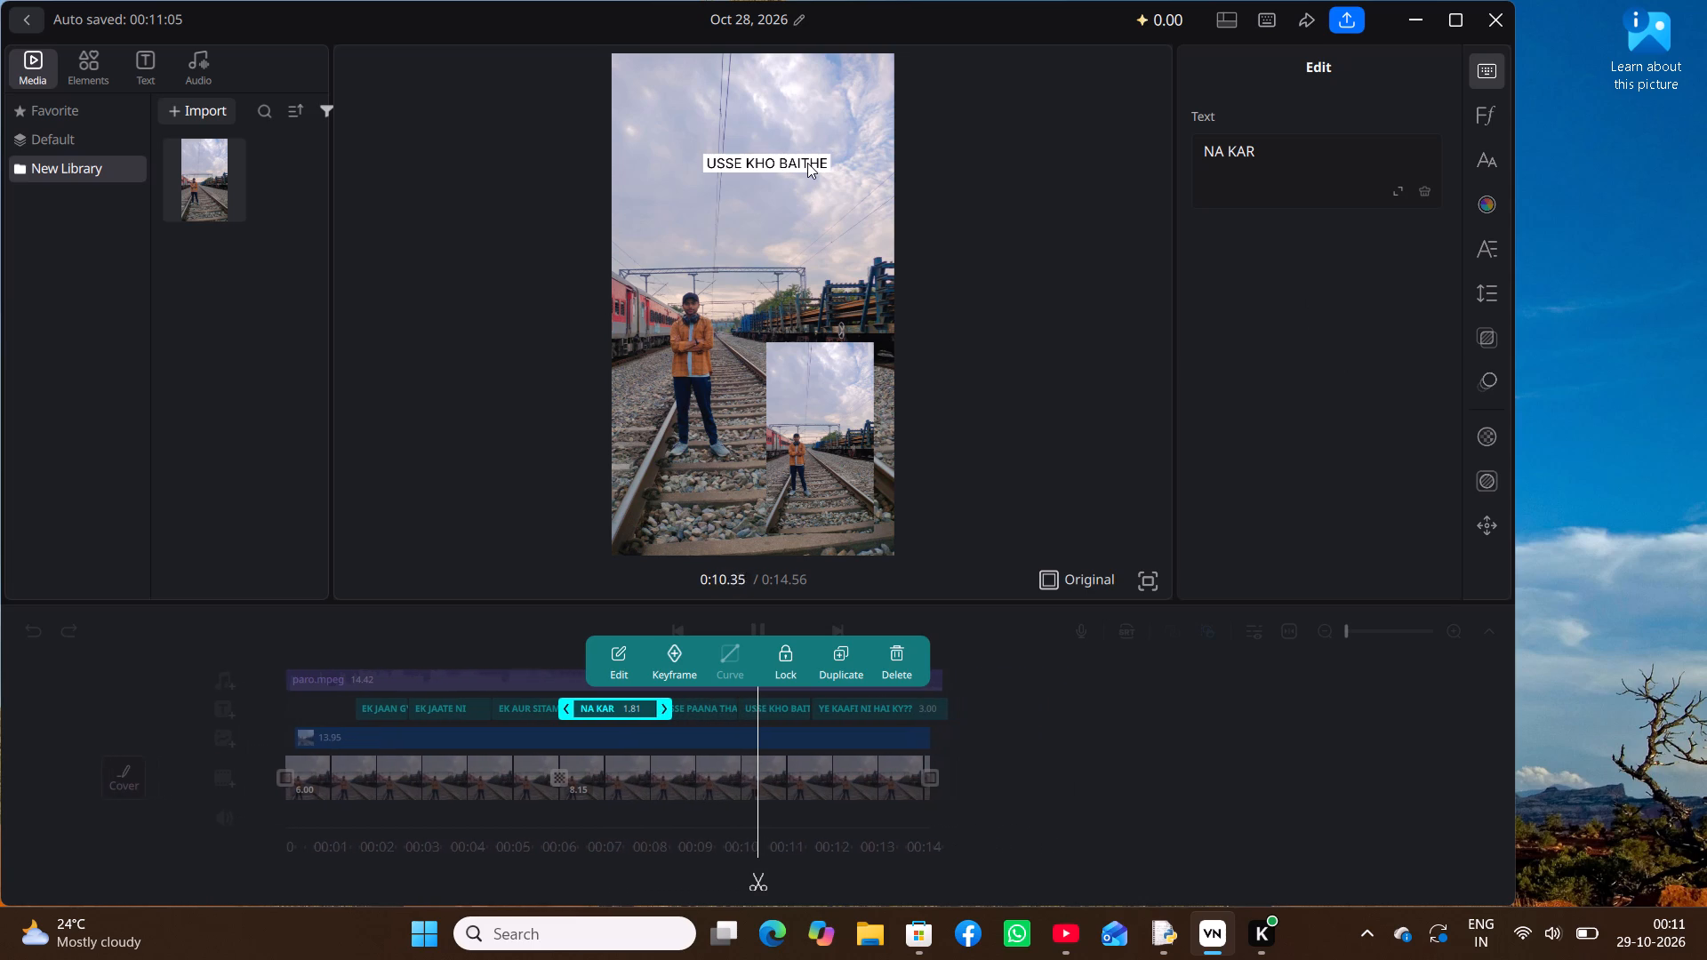
left_click(807, 163)
key("space")
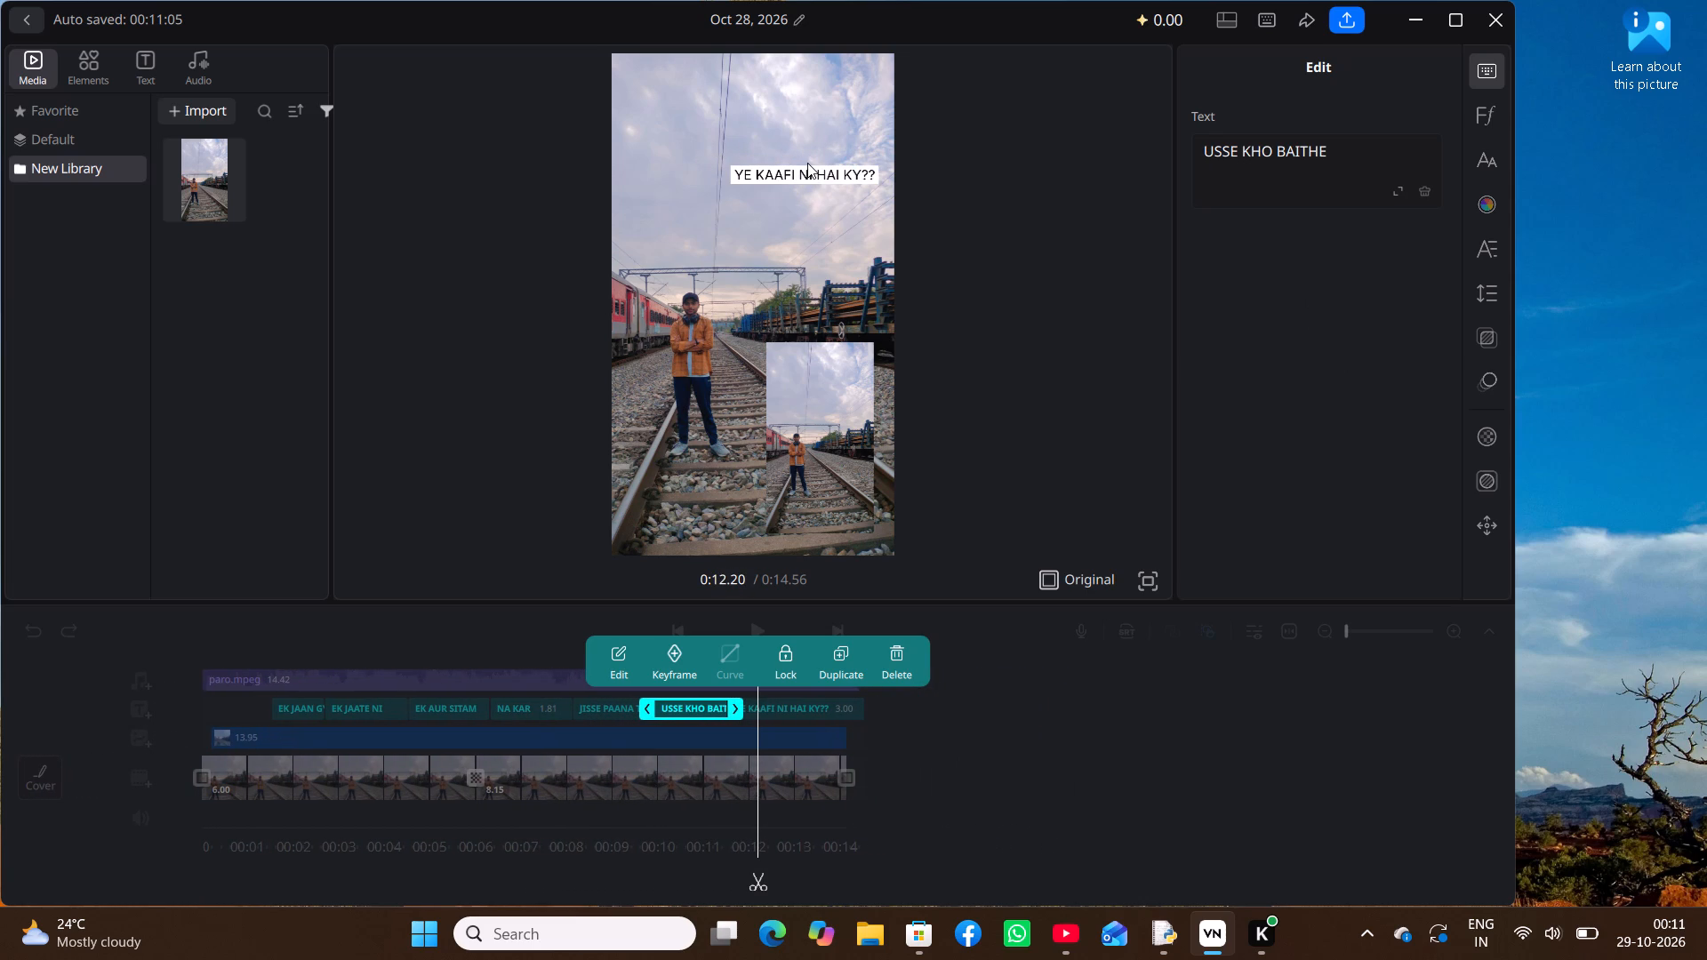
key("Left")
key("Left")
key("Left")
key("Left")
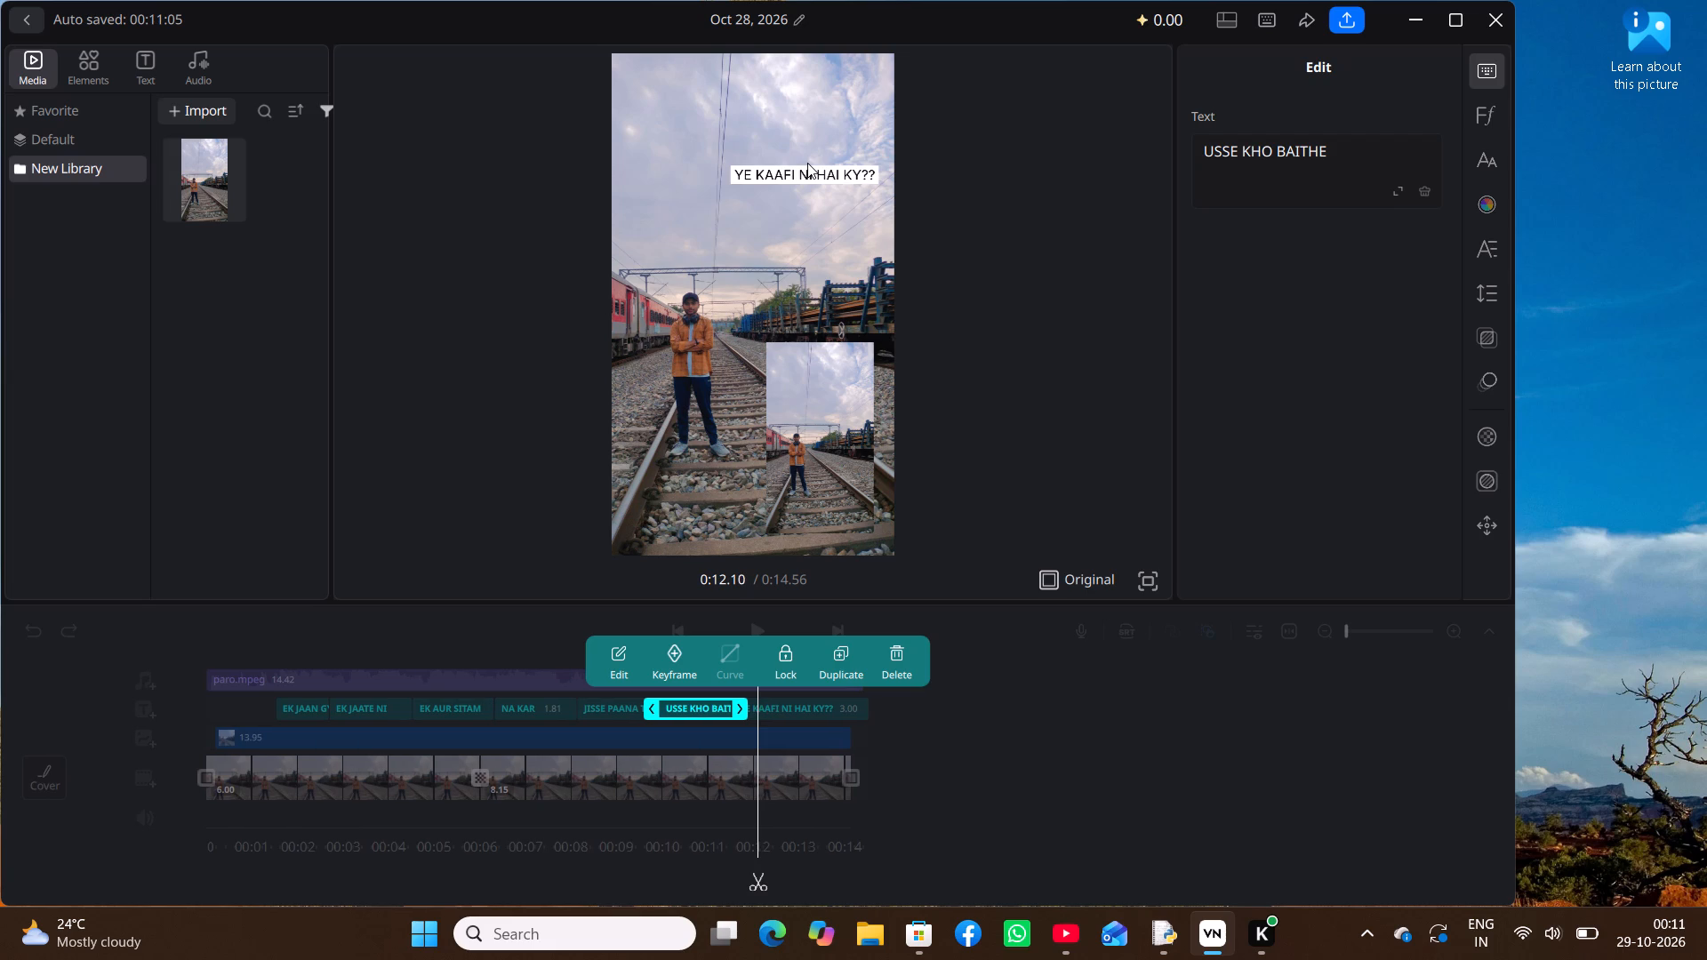
key("Left")
key("Left")
key("Left")
key("Left")
key("Left")
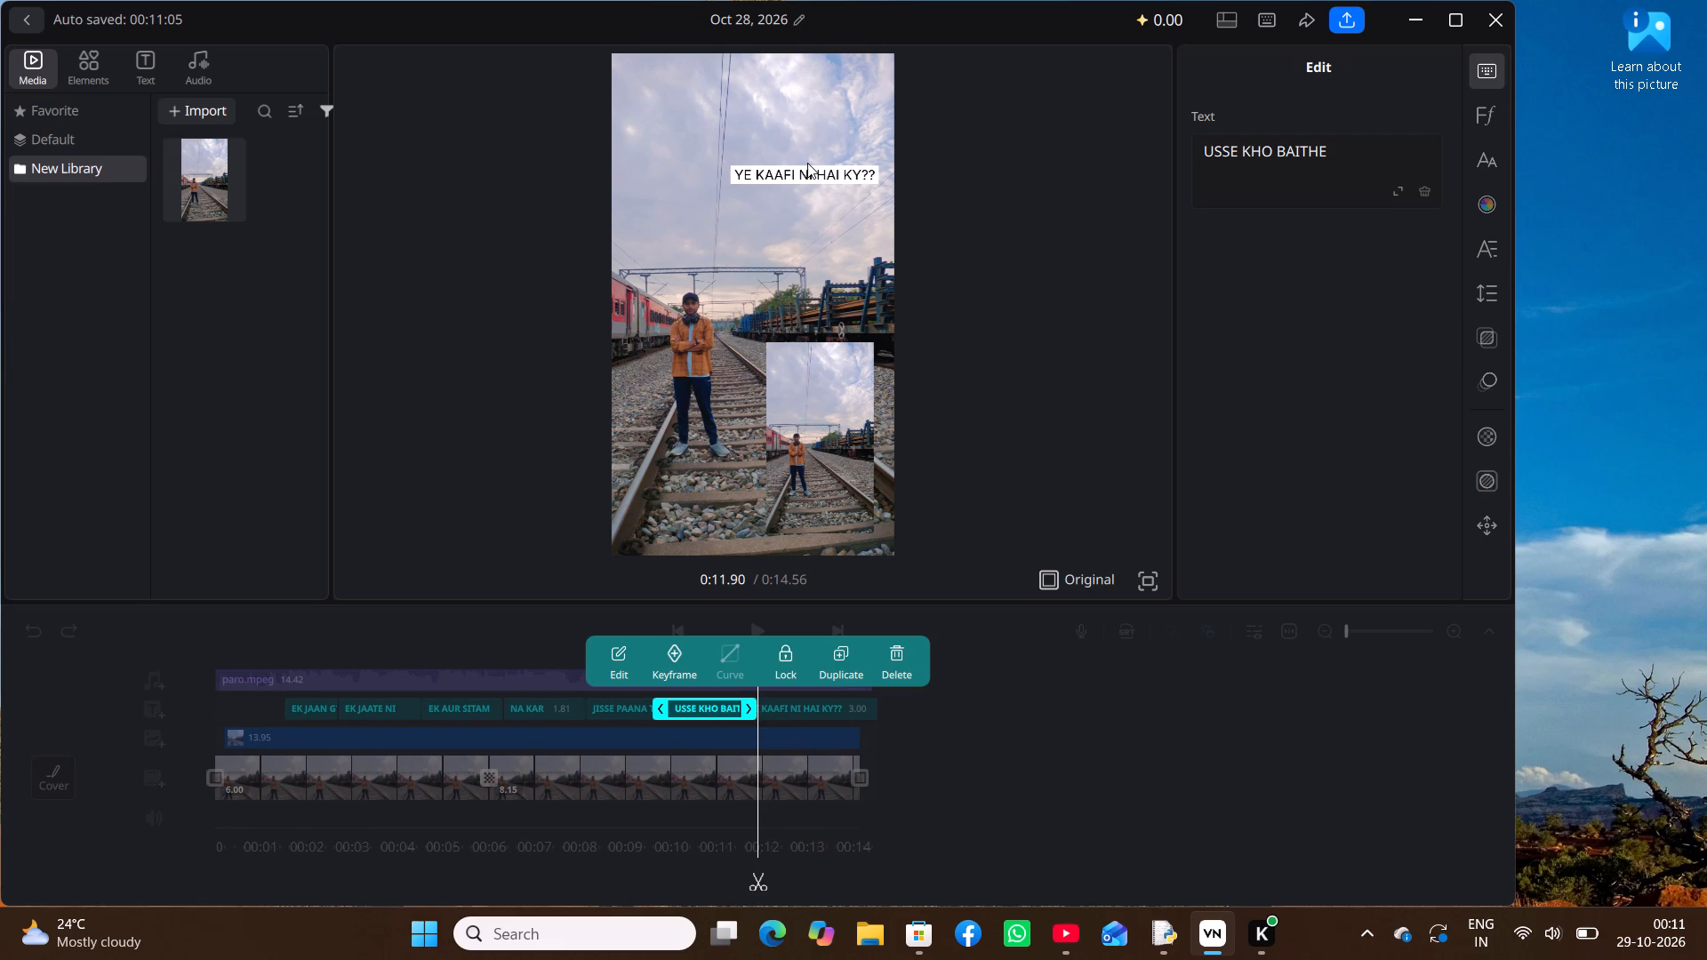
key("Left")
key("Left")
key("Left")
key("Left")
key("Left")
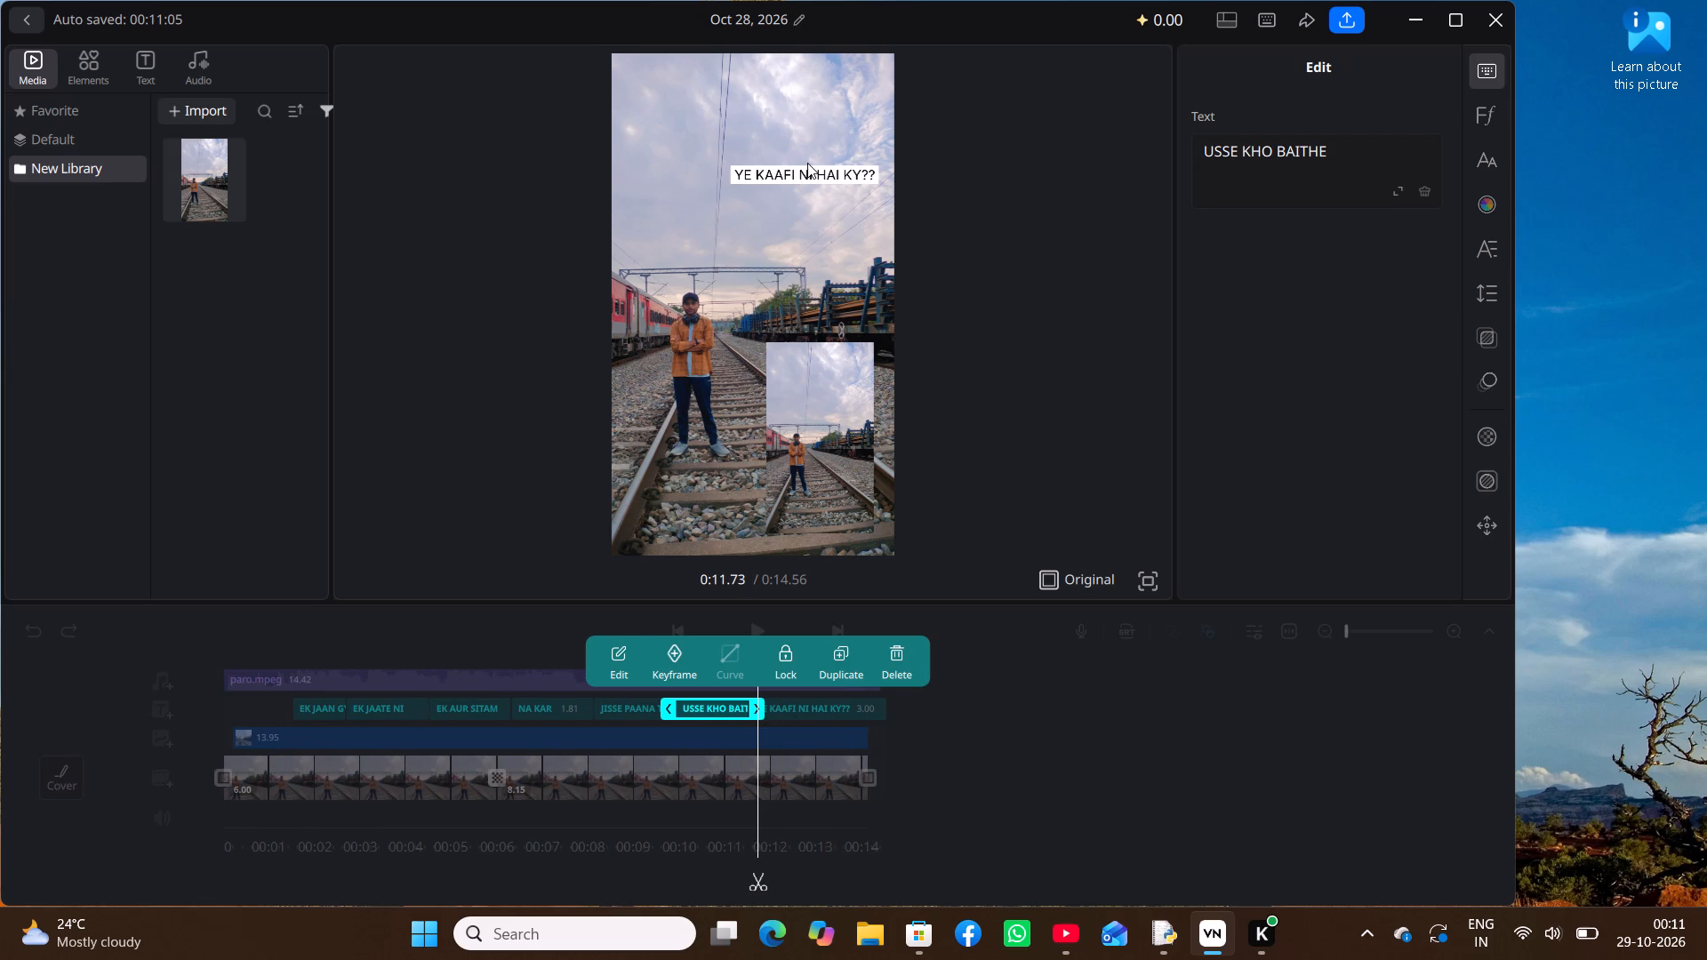
key("Left")
key("Left")
key("Left")
key("Left")
key("Left")
key("Left")
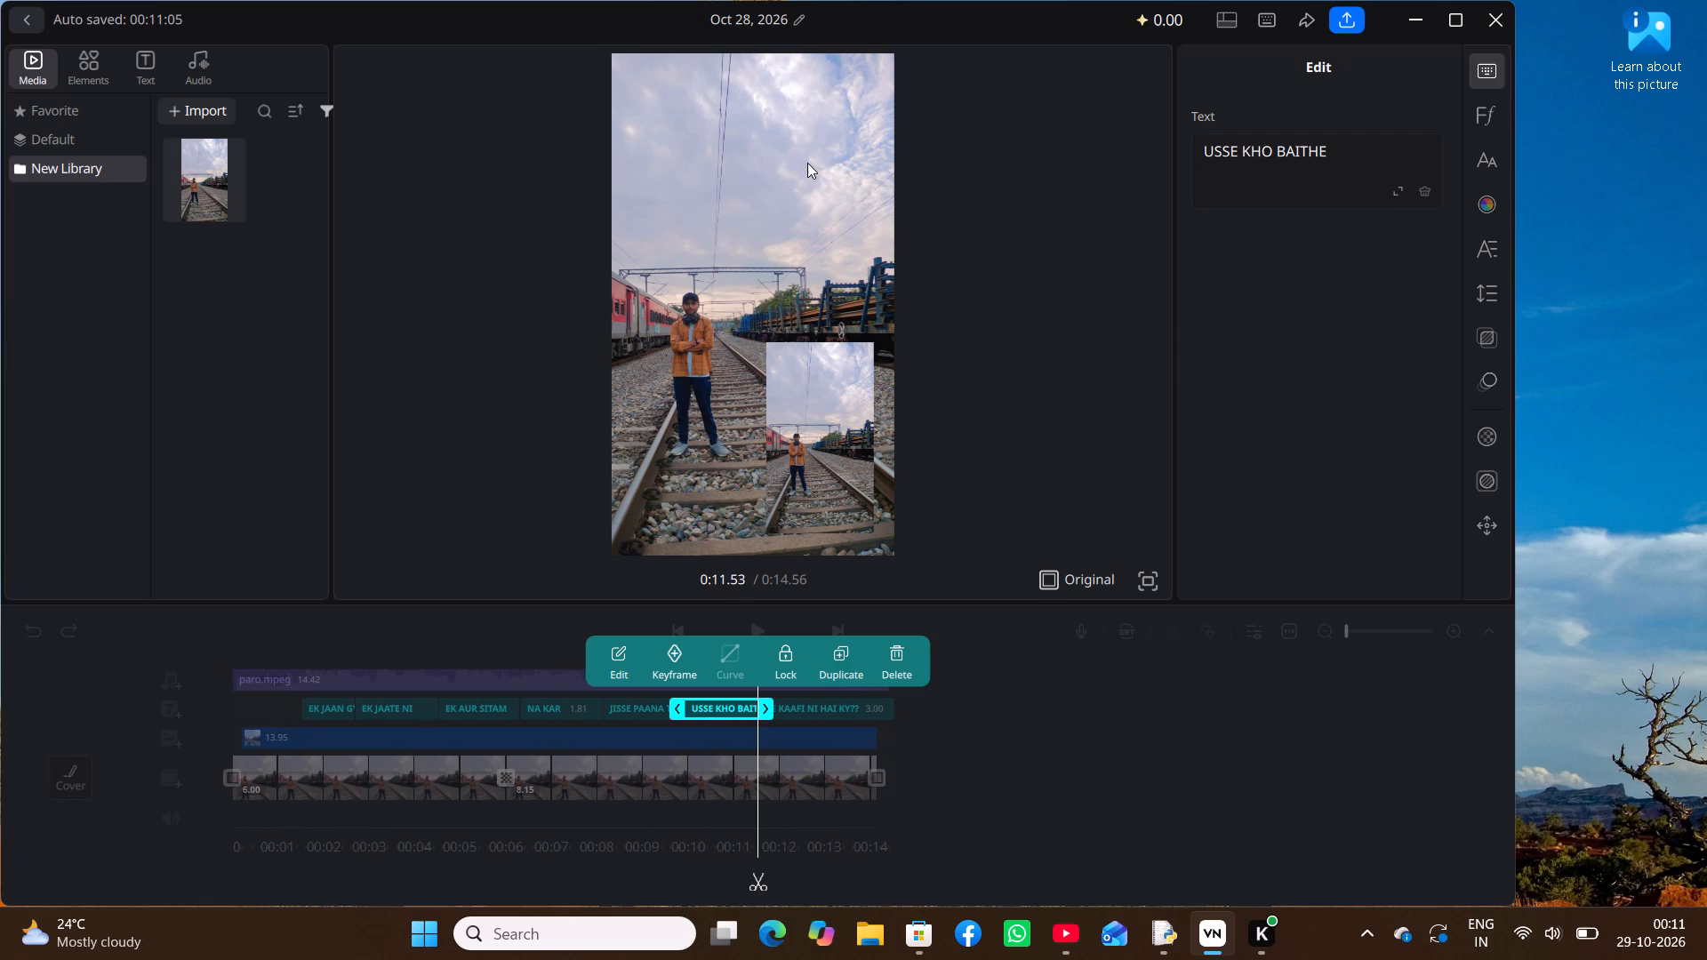
key("Left")
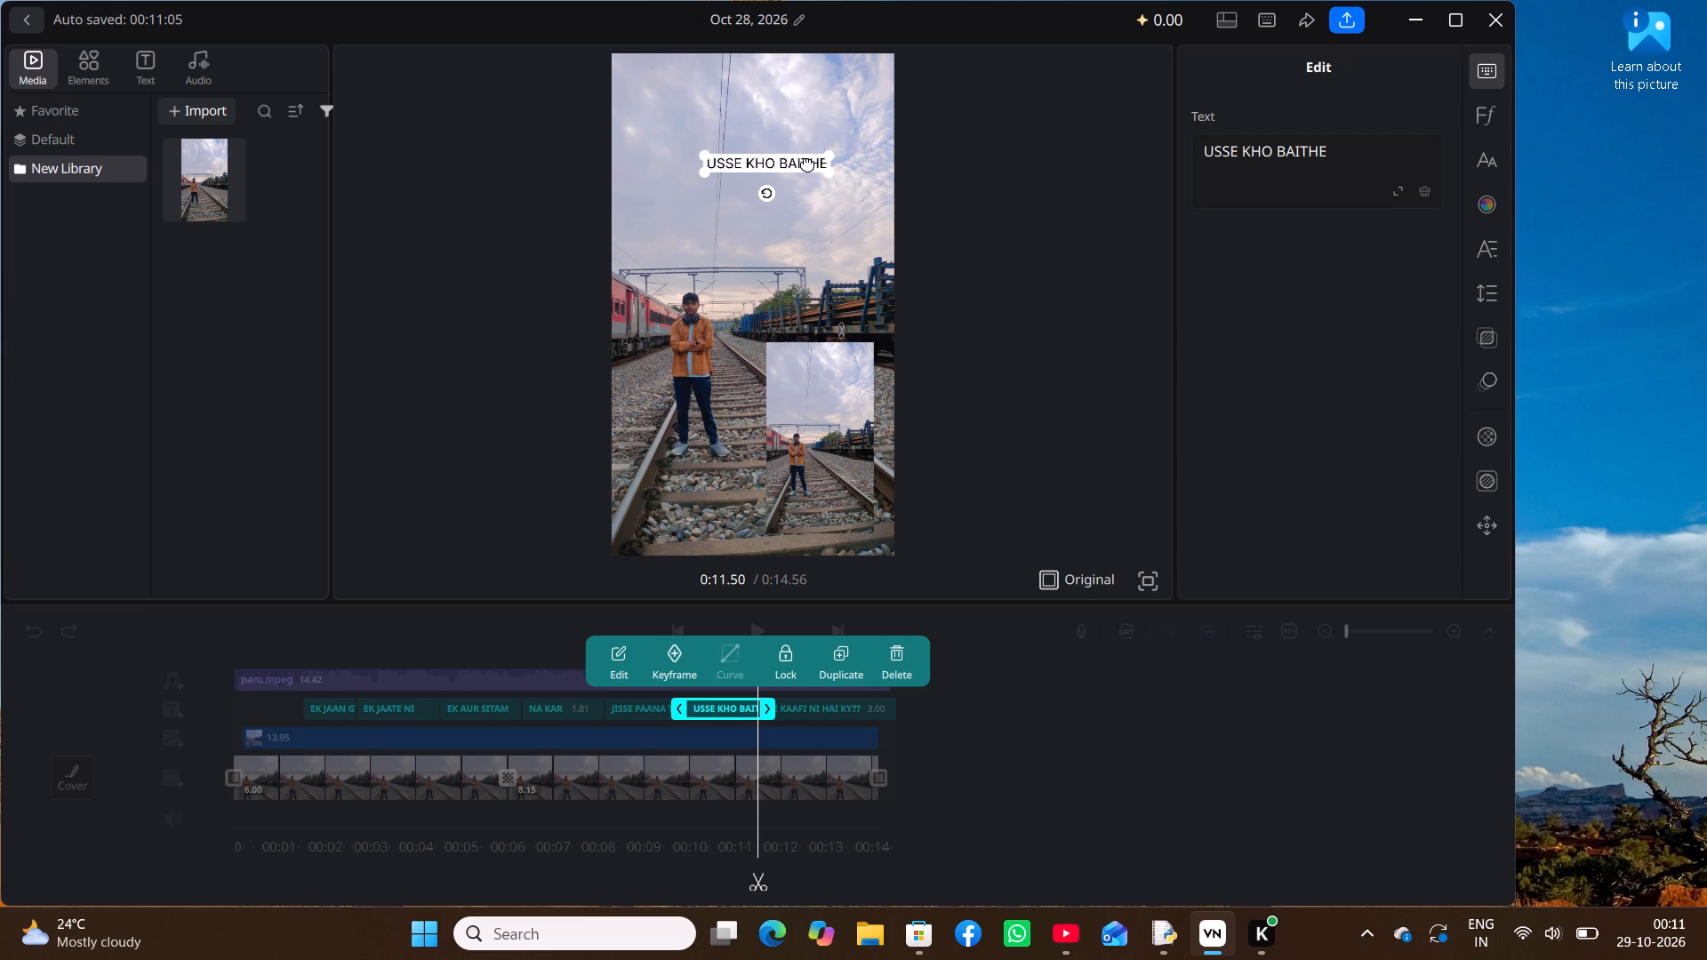
key("space")
key("space")
key("space")
key("space")
key("space")
key("space")
key("space")
key("space")
key("space")
key("space")
key("space")
key("space")
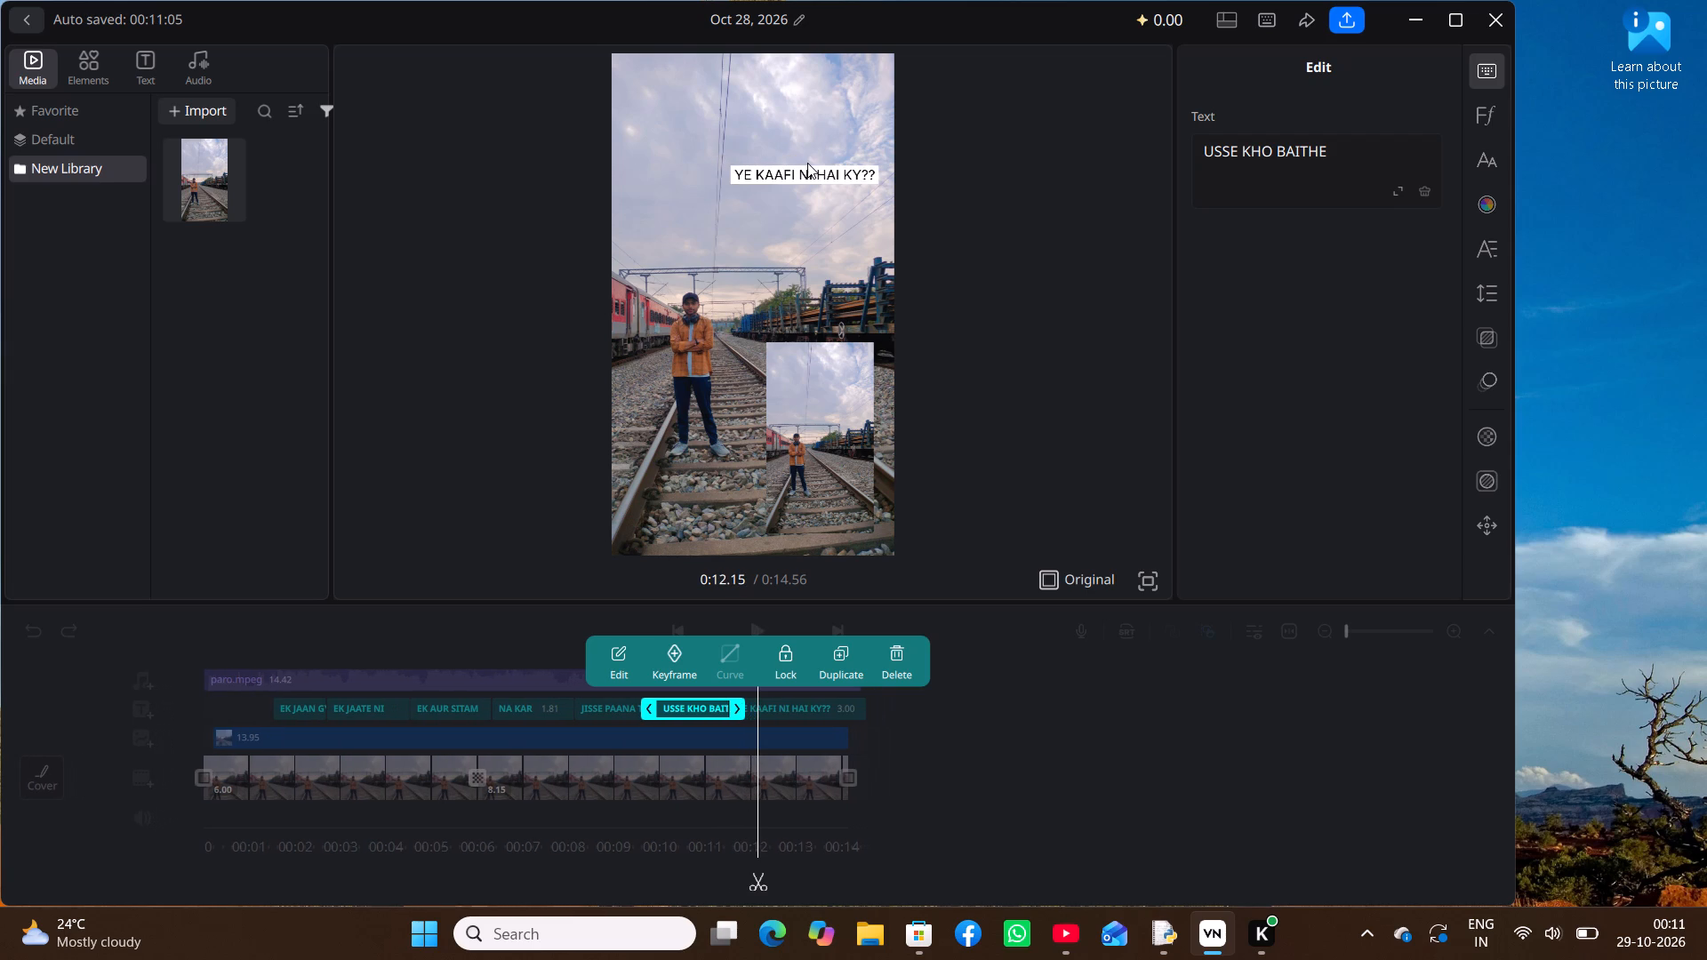
Go back to the start of the YE KAAFI NI HAI KY?? caption, select it and play it to check its position.
left_click_drag(807, 163, 818, 164)
left_click_drag(818, 164, 805, 175)
key("Left")
key("Left")
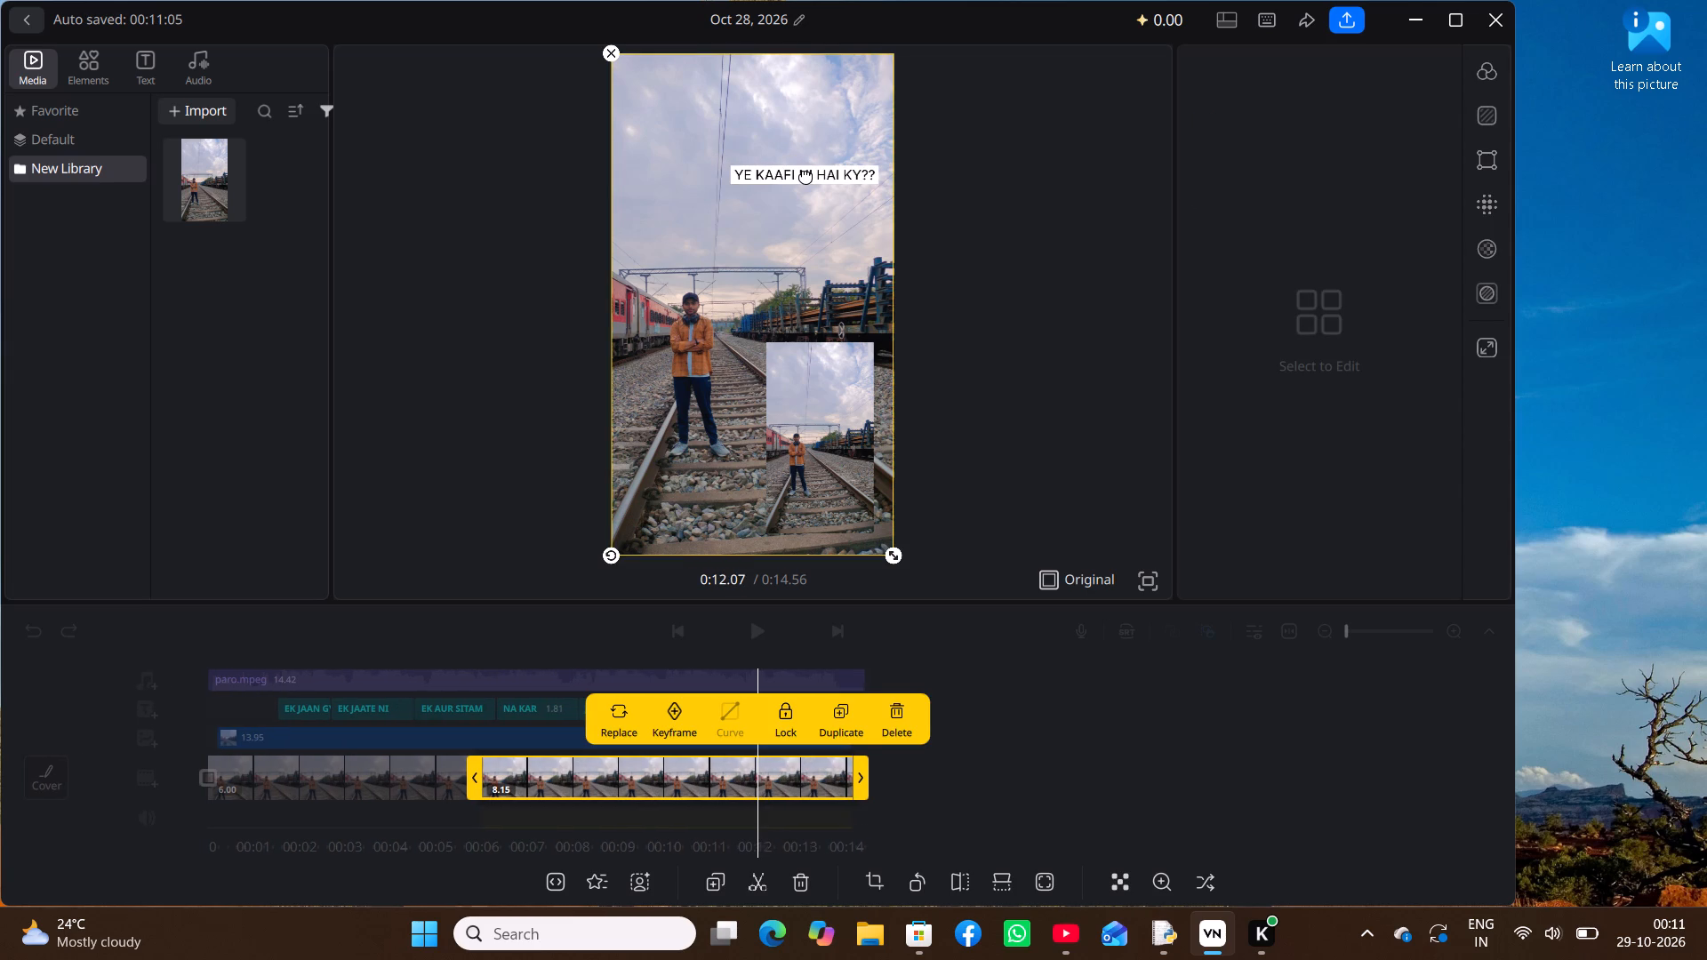
key("Left")
key("Left")
key("Left")
key("Left")
key("Left")
key("Left")
key("Left")
key("Left")
key("Left")
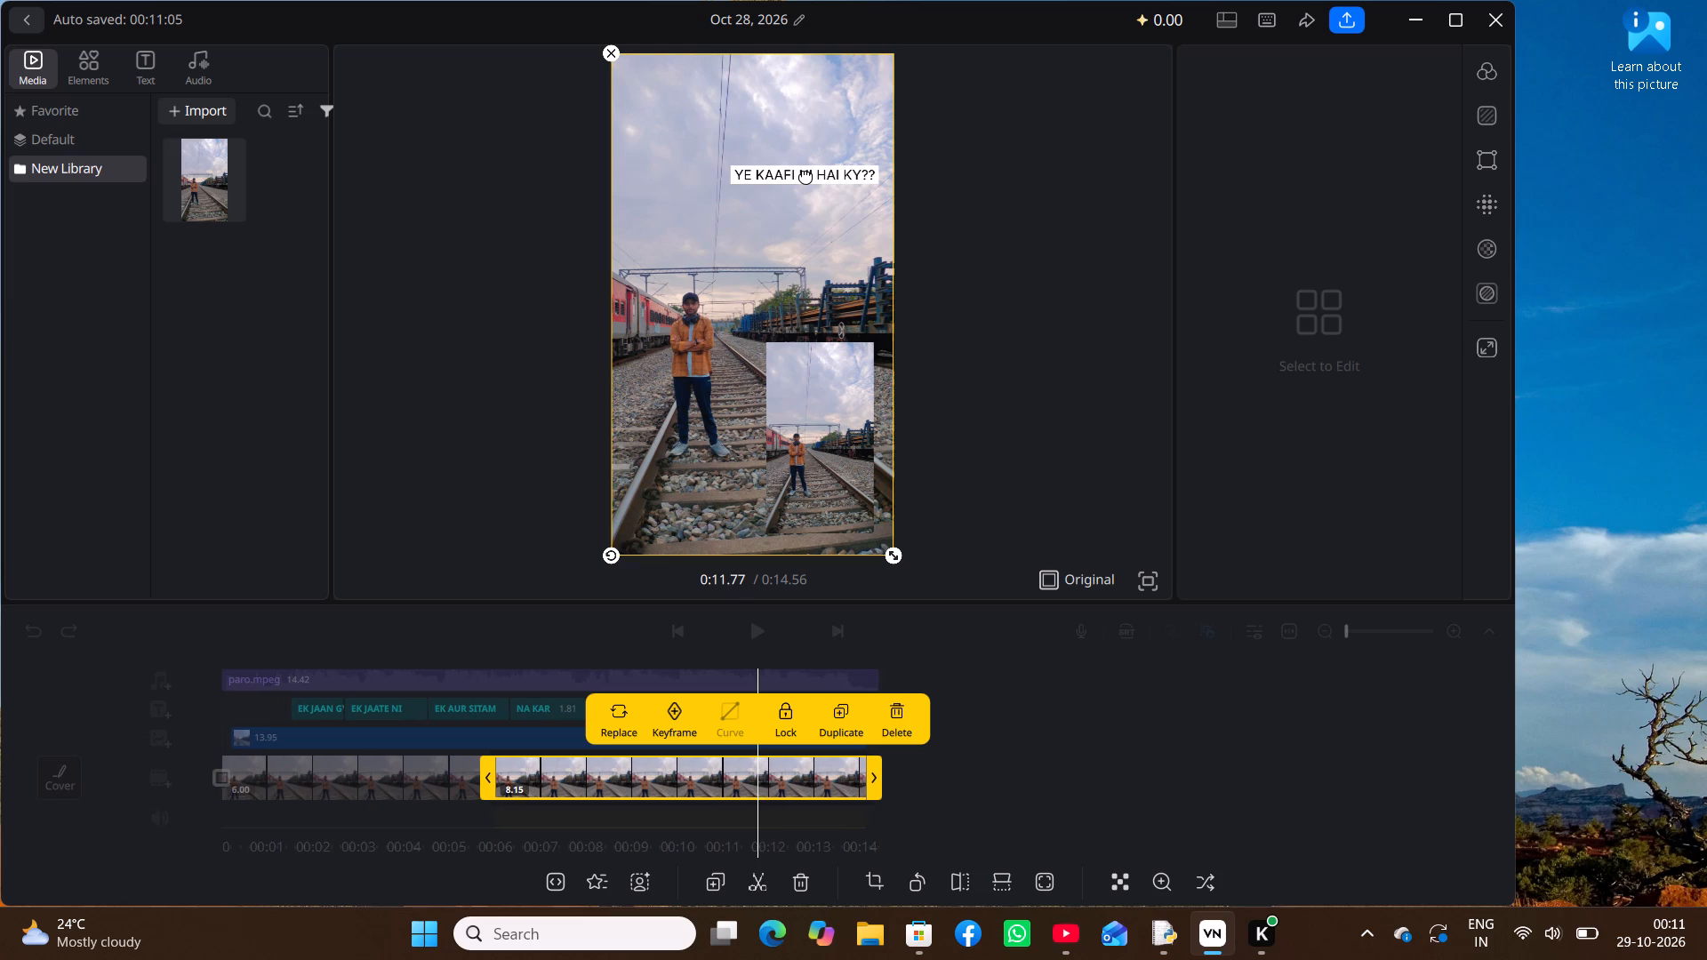
key("Left")
key("Left")
key("Left")
key("Left")
left_click(805, 175)
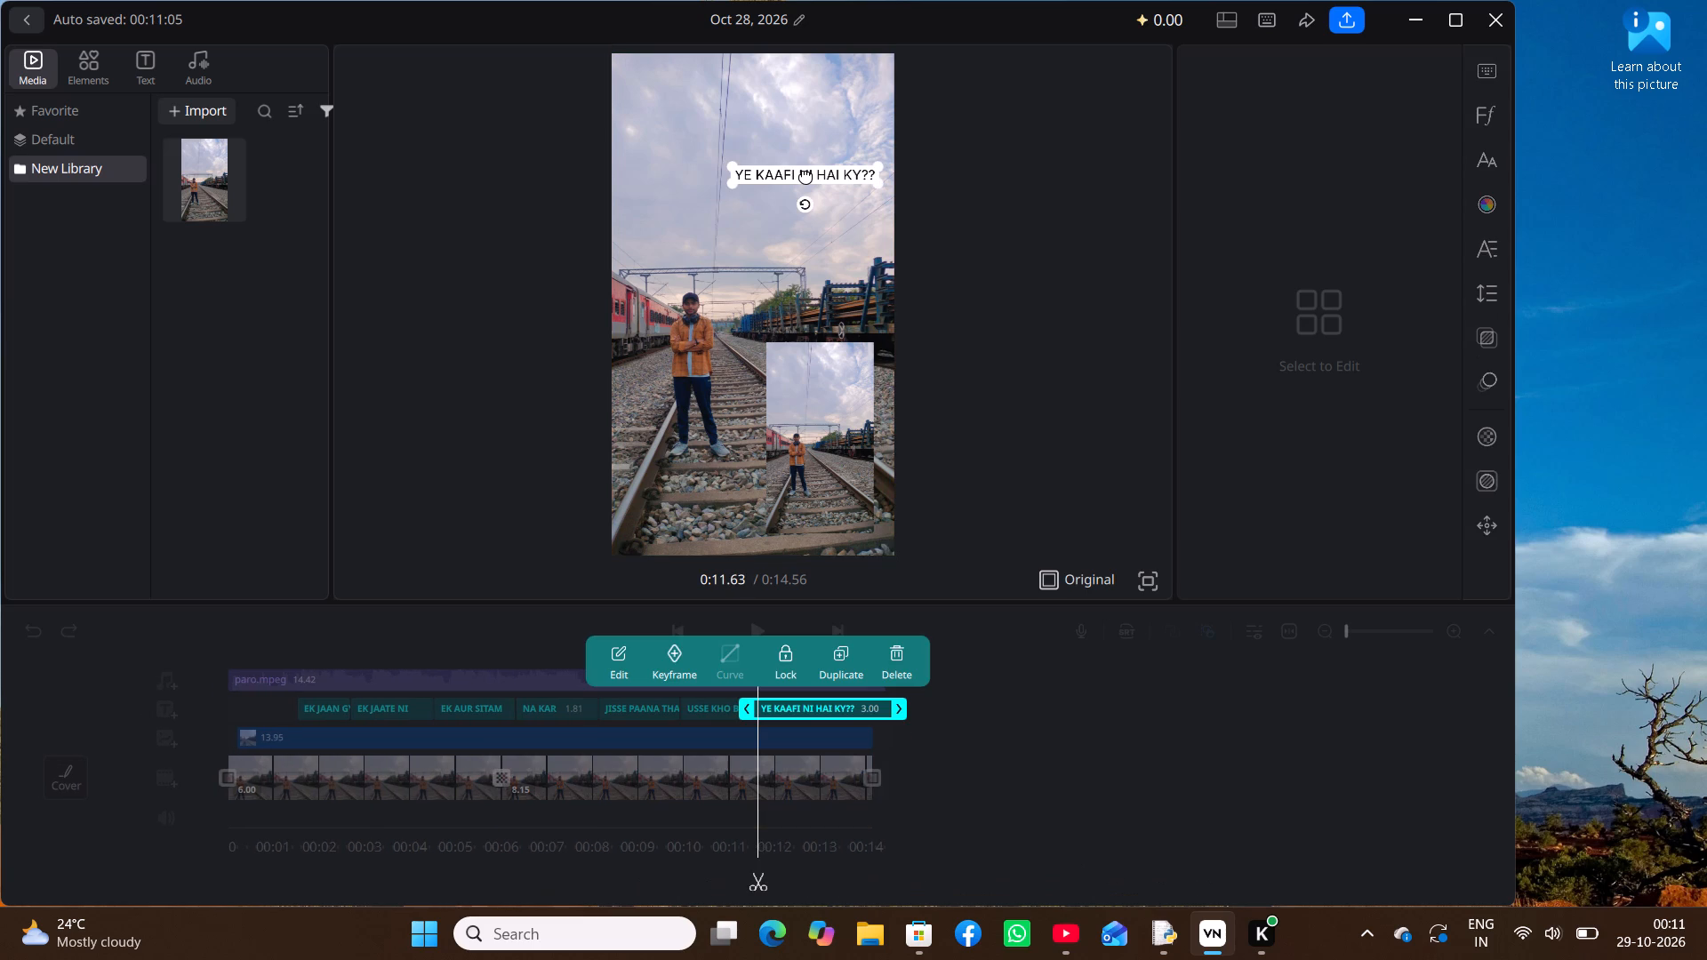
key("space")
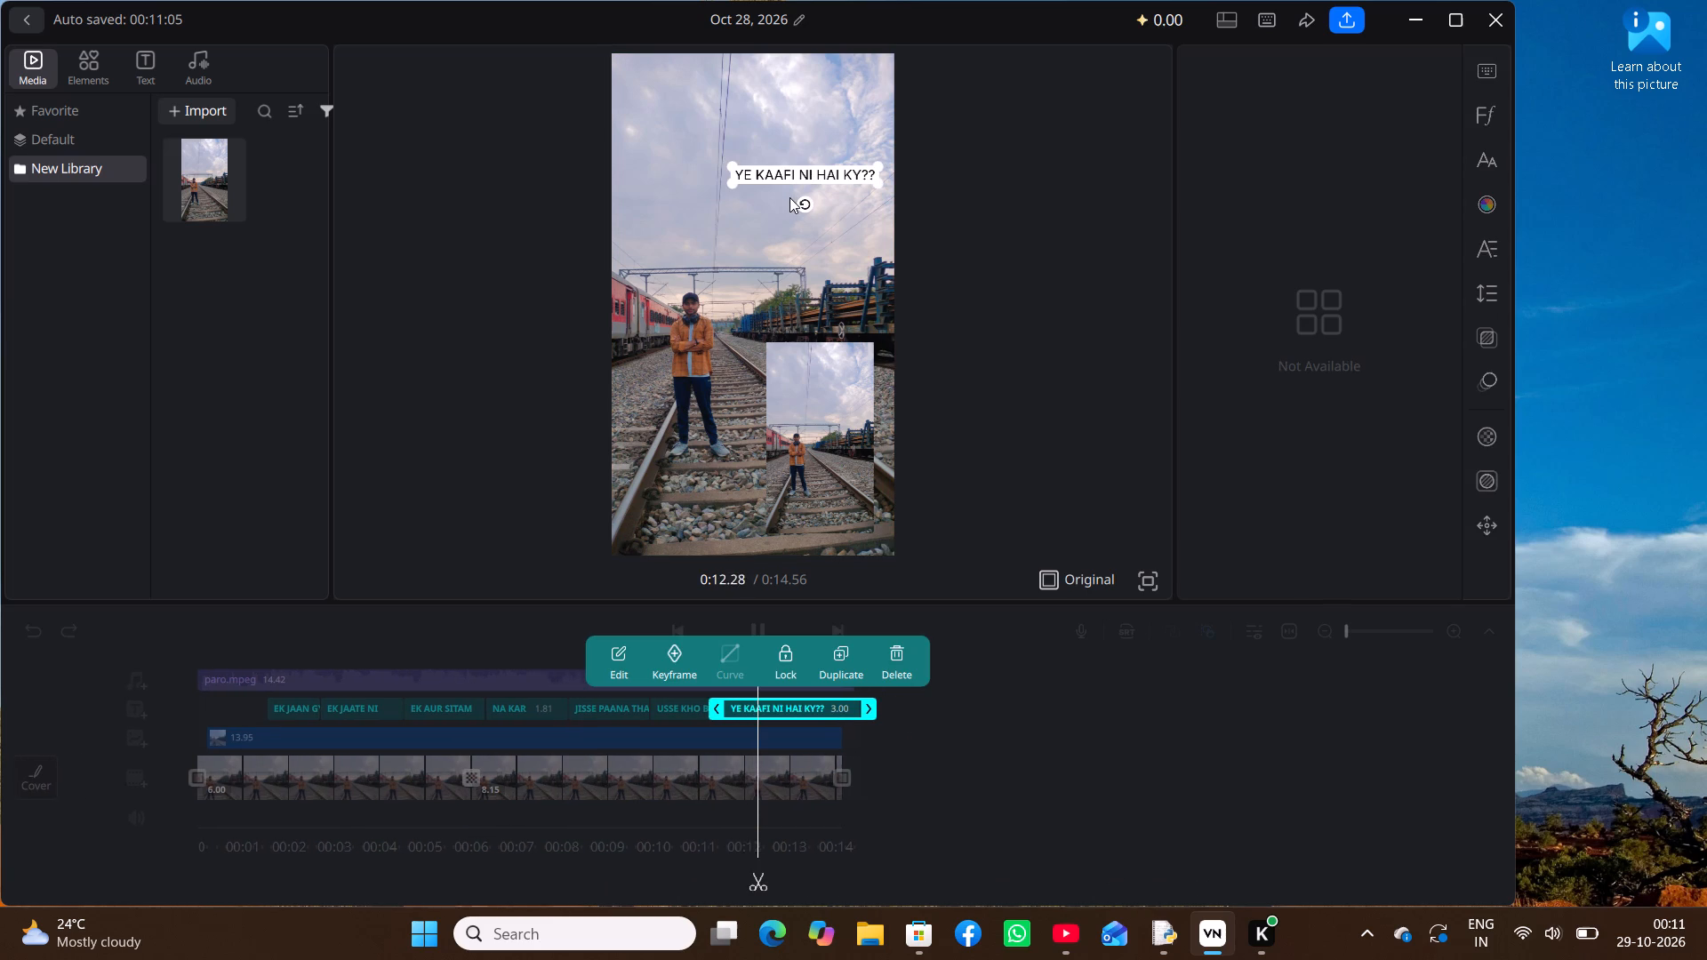
key("space")
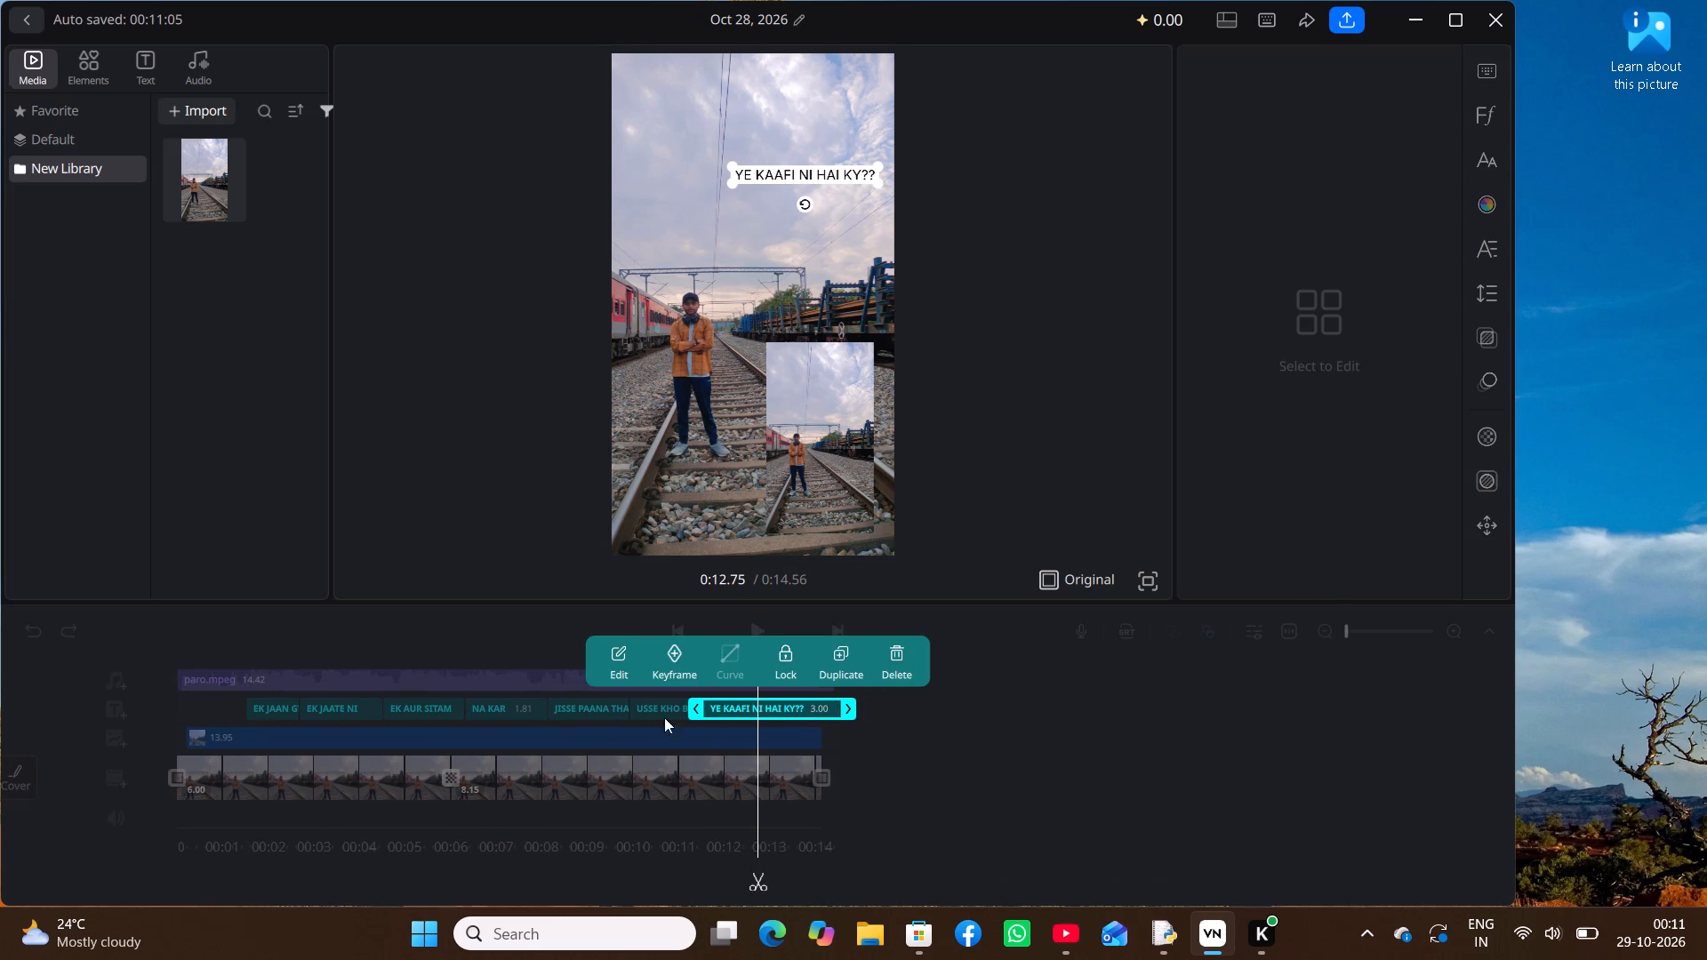
Move the USSE KHO BAITHE caption further right and slightly higher in the video frame, above the overlay photo.
left_click(662, 712)
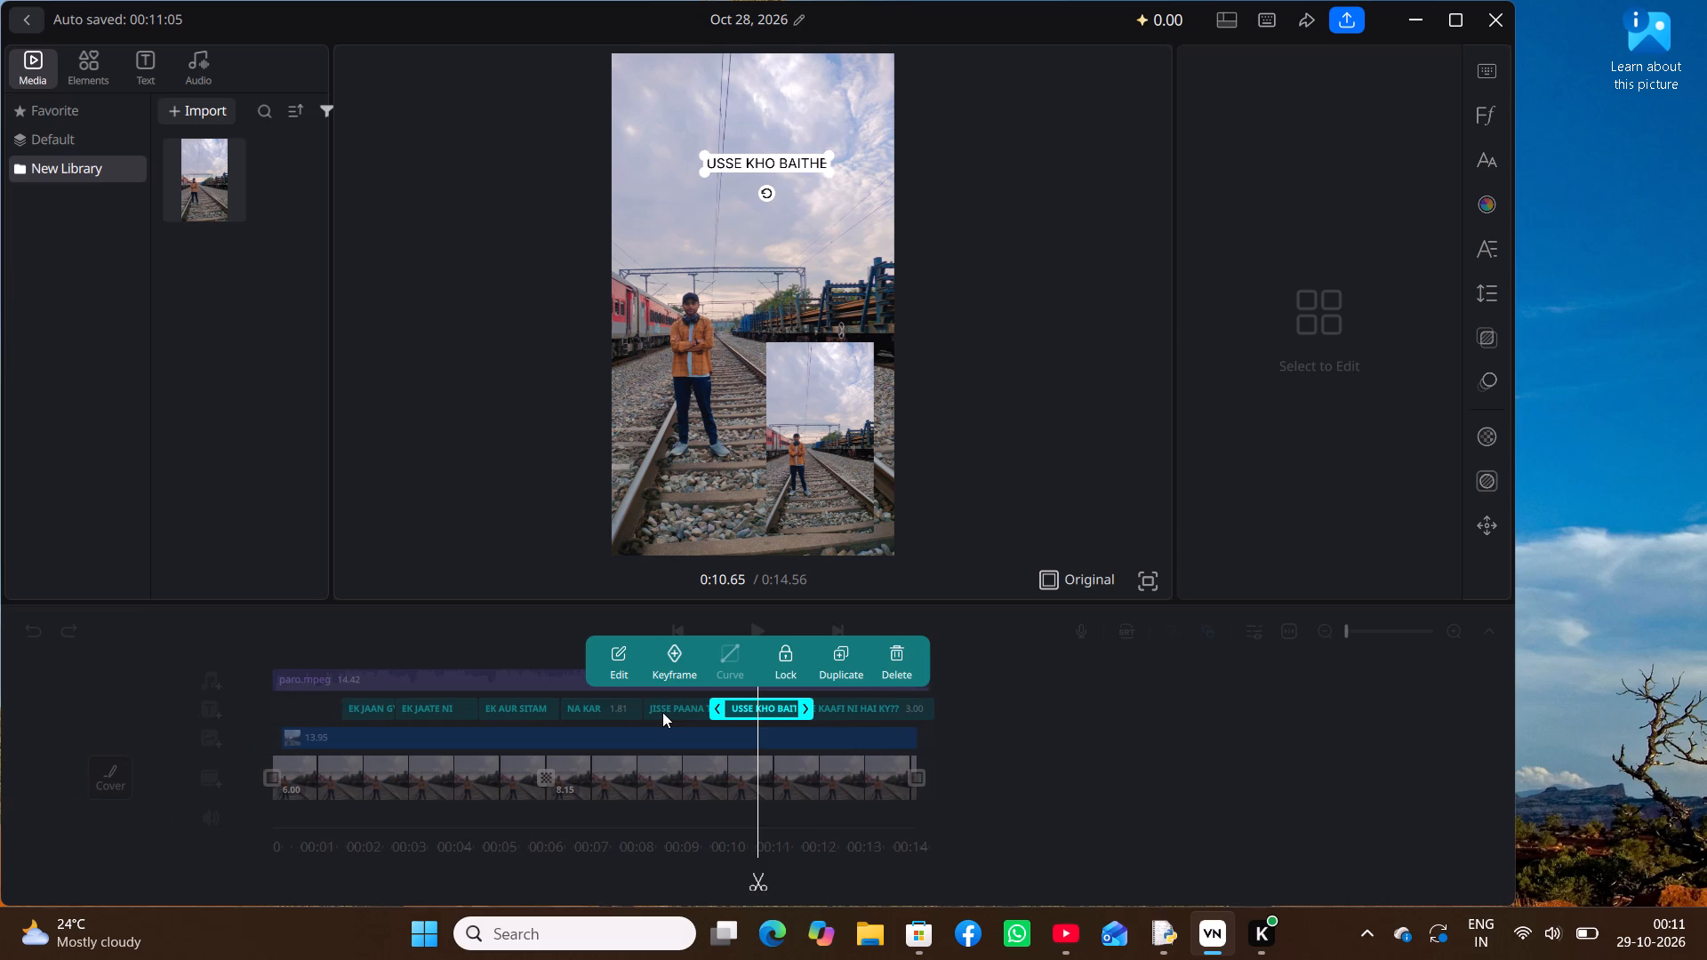
left_click_drag(772, 160, 787, 159)
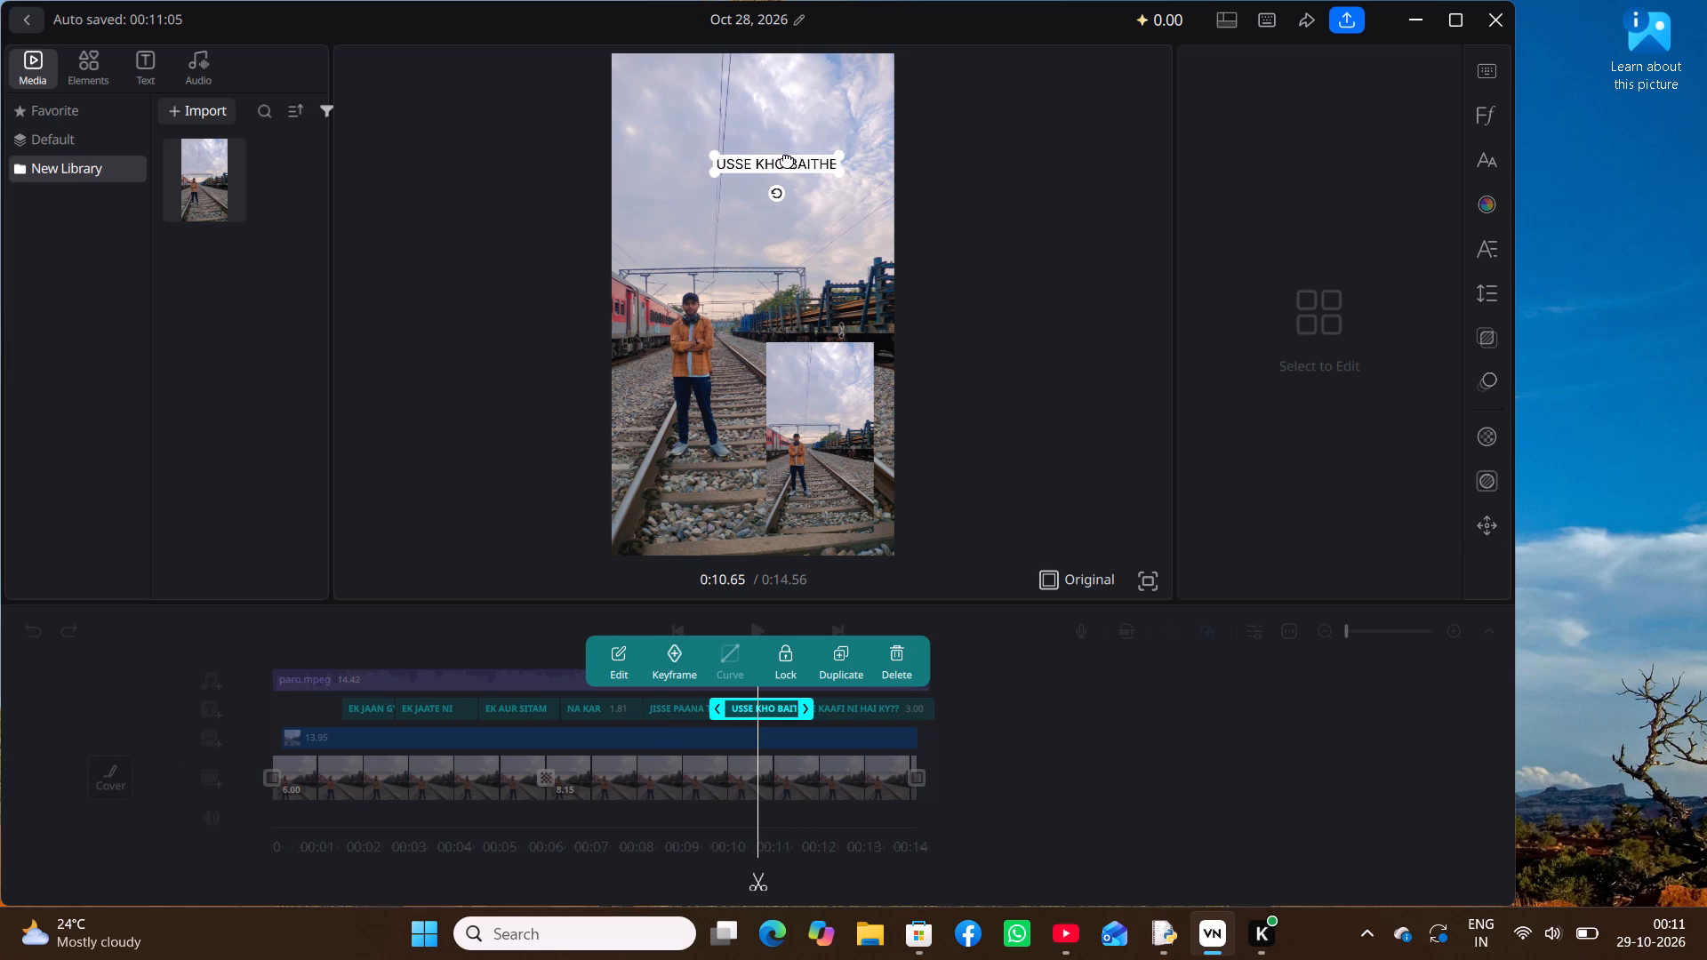
left_click_drag(787, 159, 801, 156)
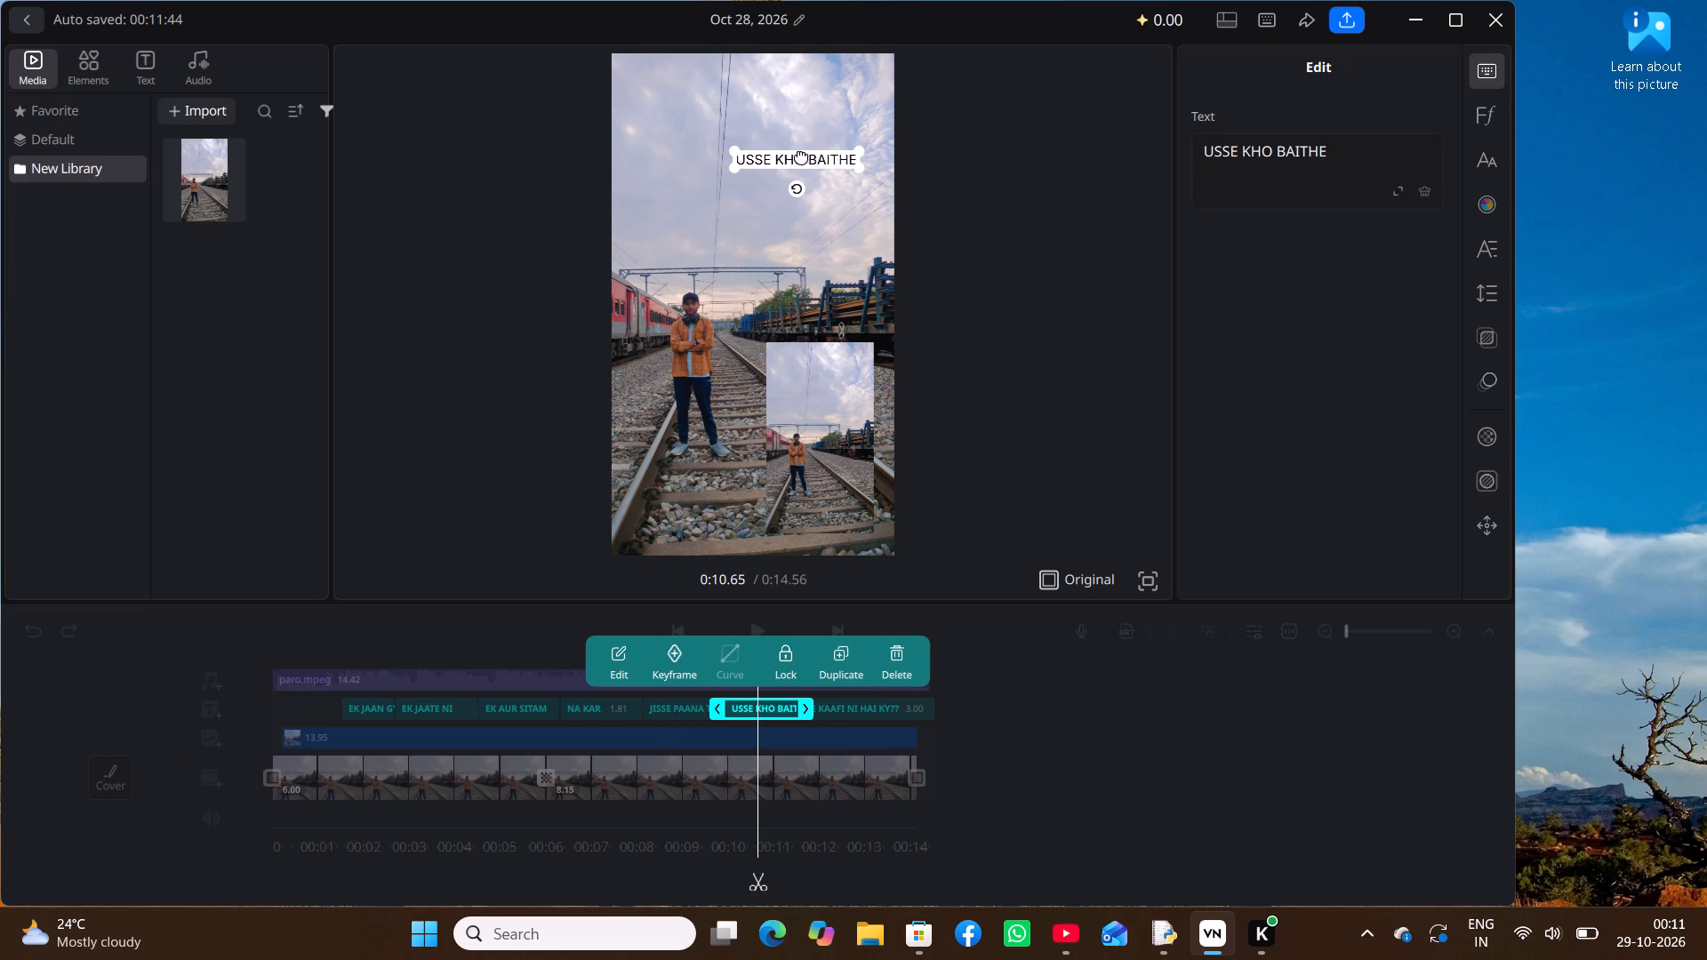
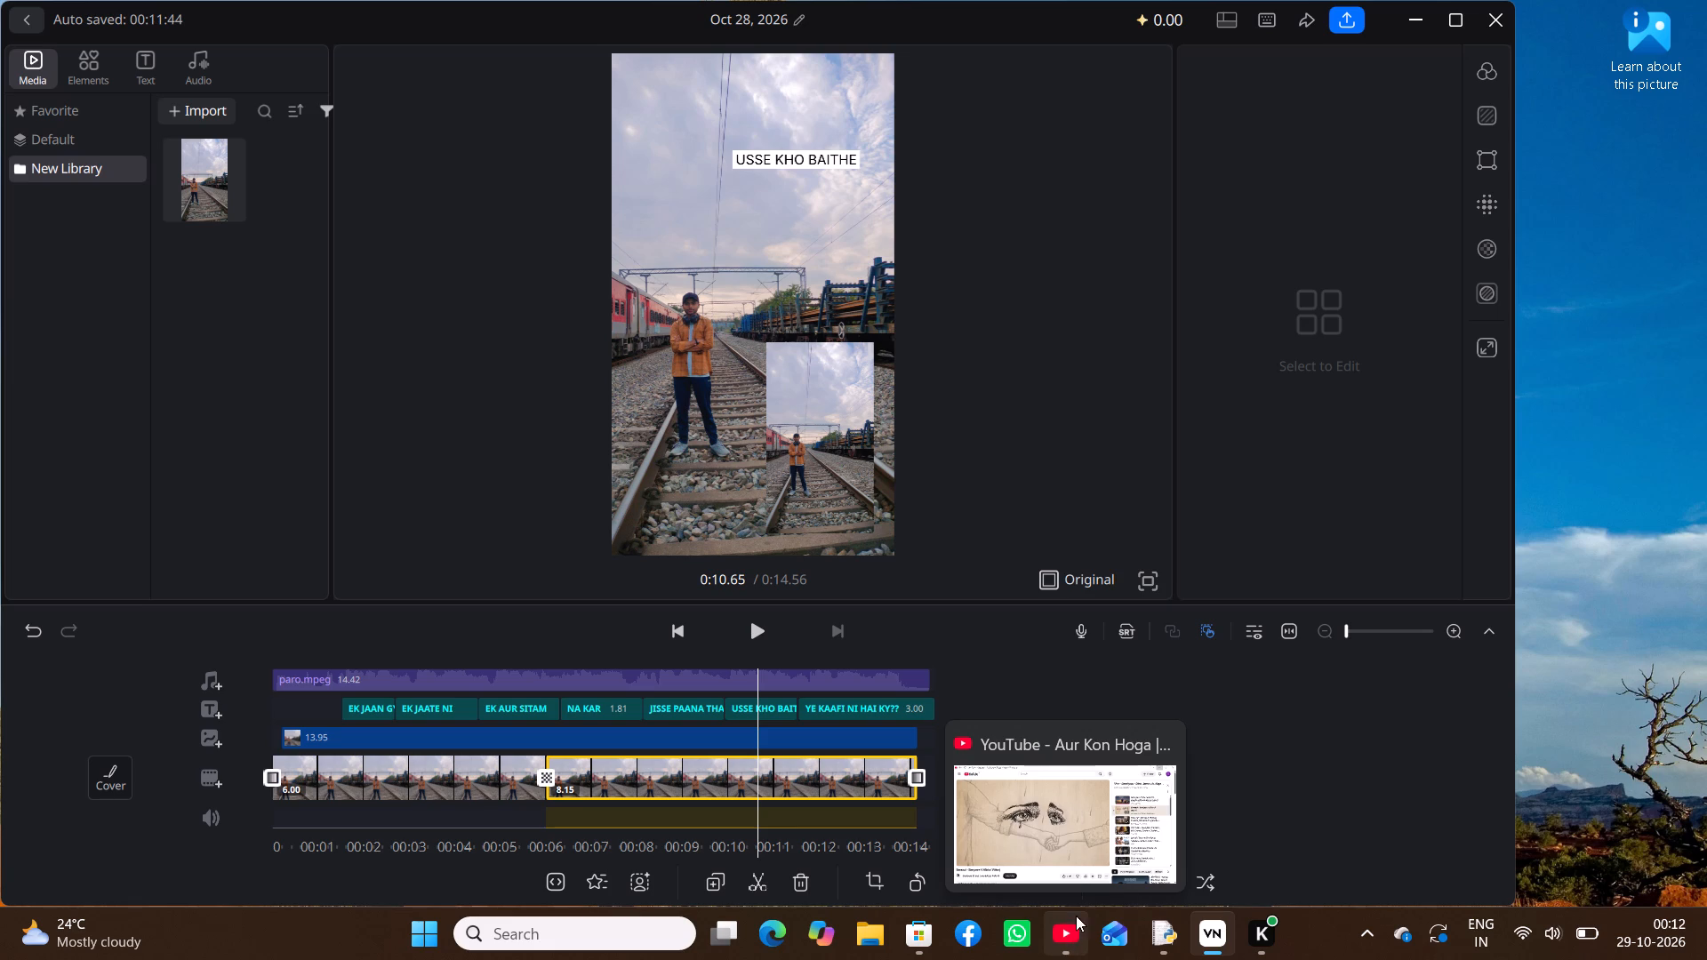
Switch to the YouTube video Aur Kon Hoga and rewind it to the beginning.
left_click(1060, 947)
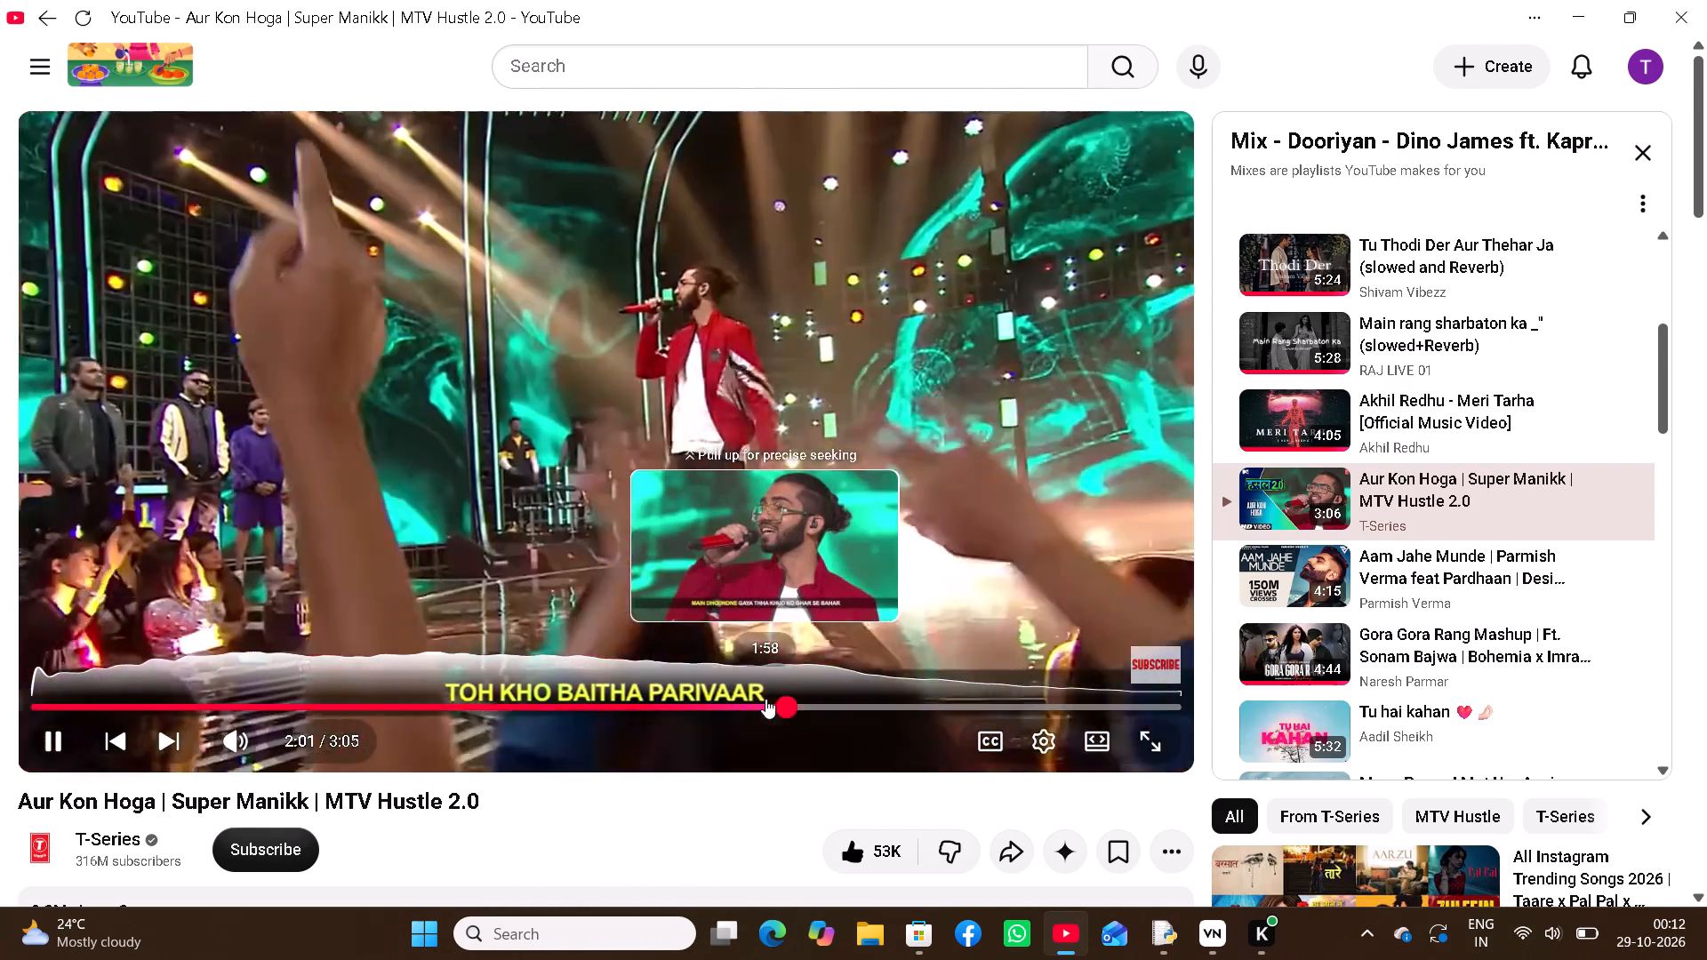
left_click_drag(790, 695, 89, 709)
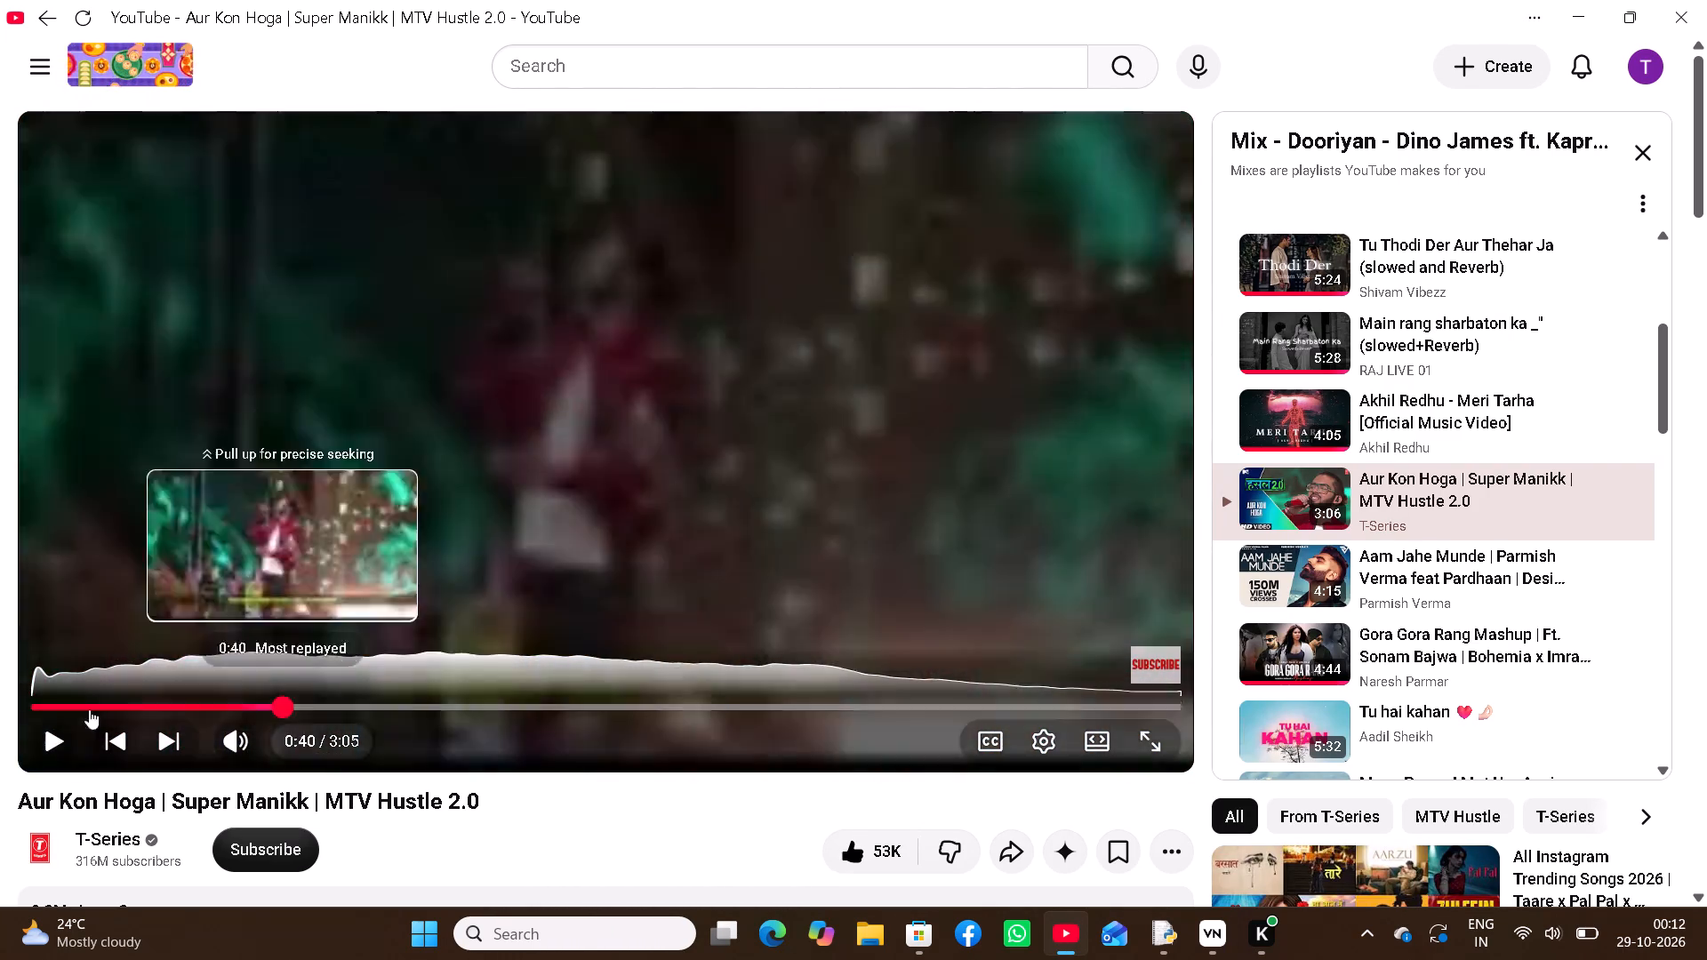
left_click_drag(89, 709, 18, 700)
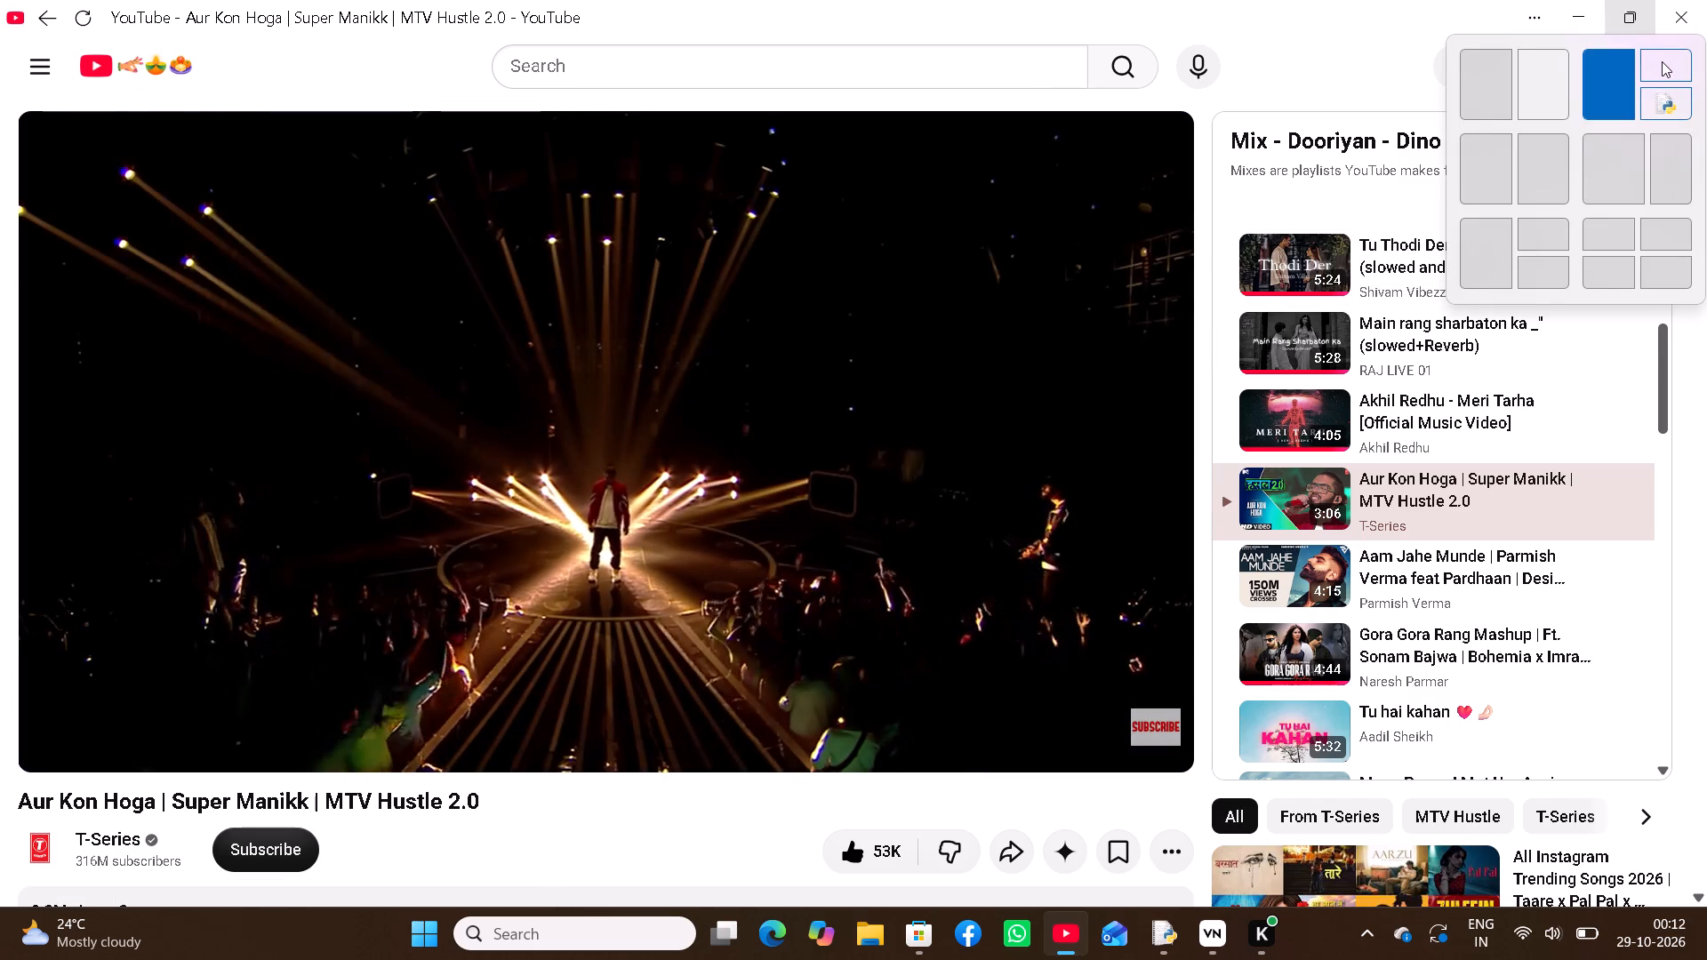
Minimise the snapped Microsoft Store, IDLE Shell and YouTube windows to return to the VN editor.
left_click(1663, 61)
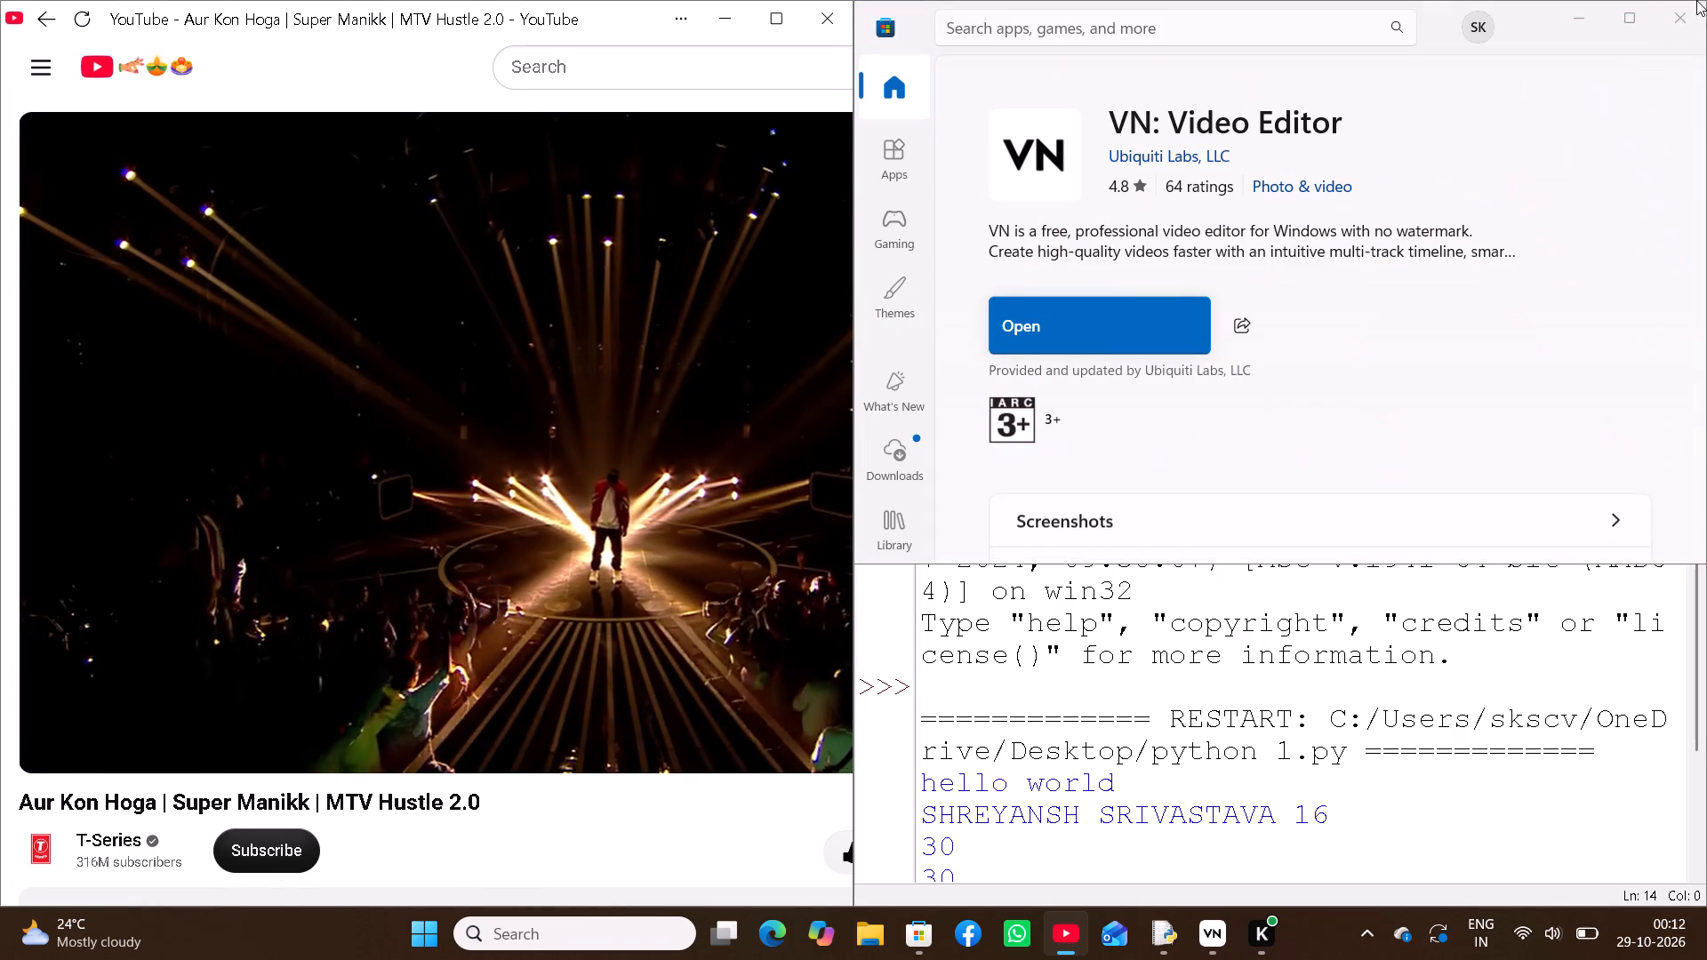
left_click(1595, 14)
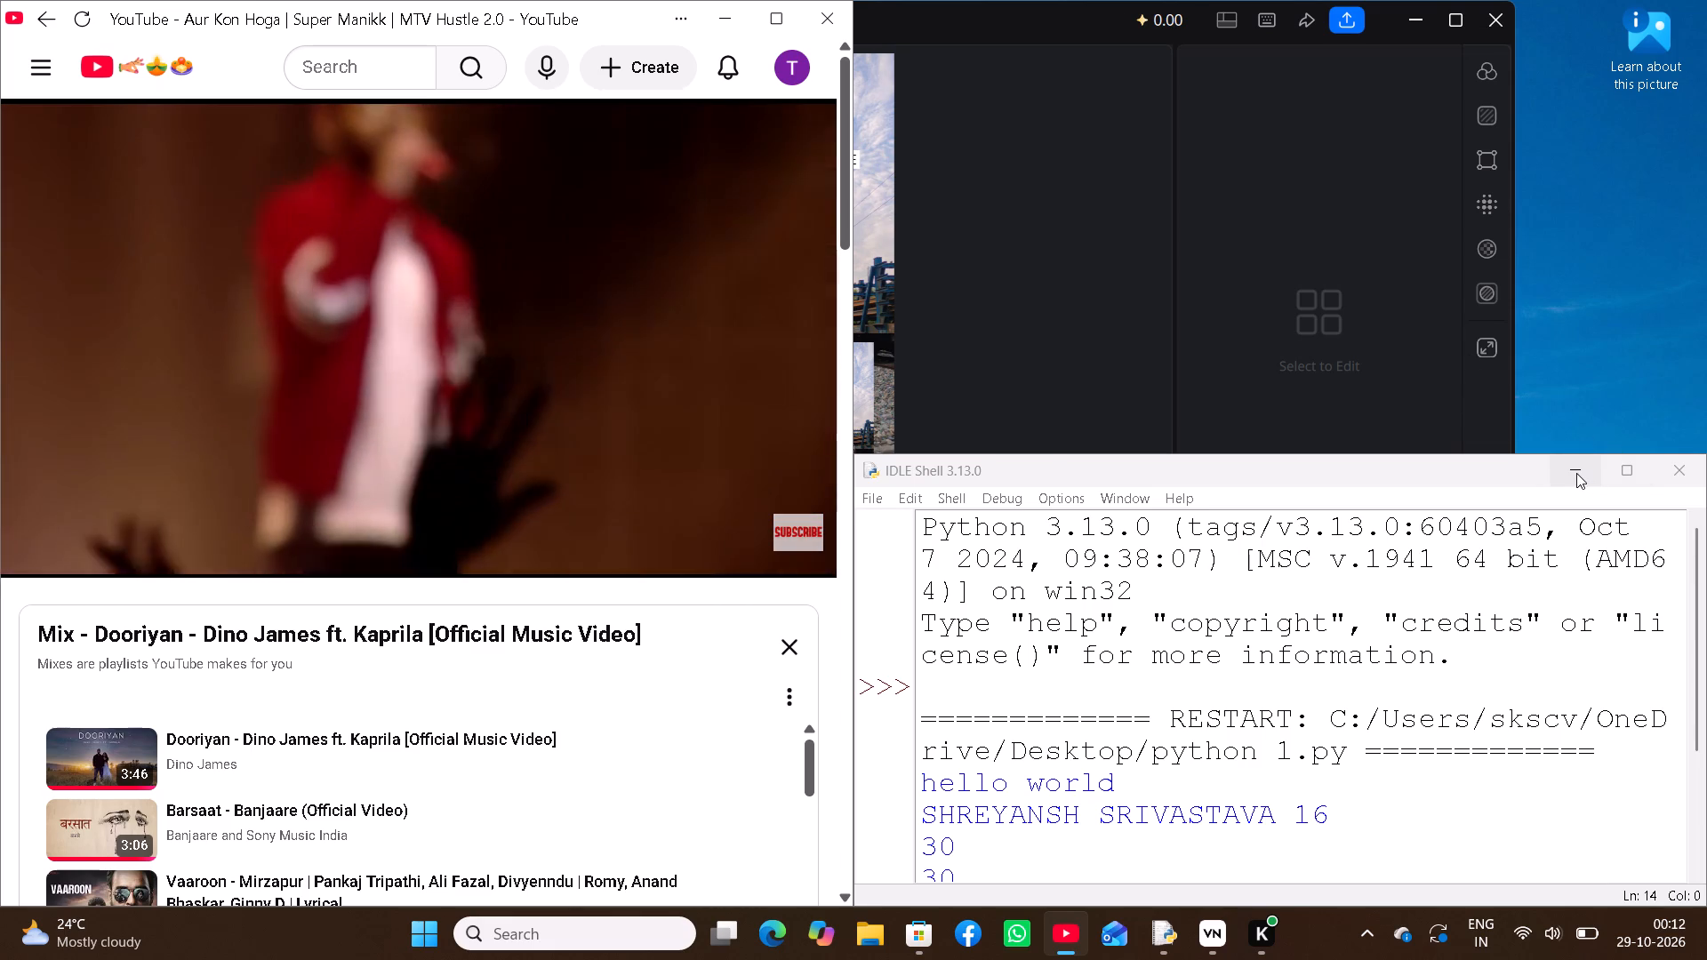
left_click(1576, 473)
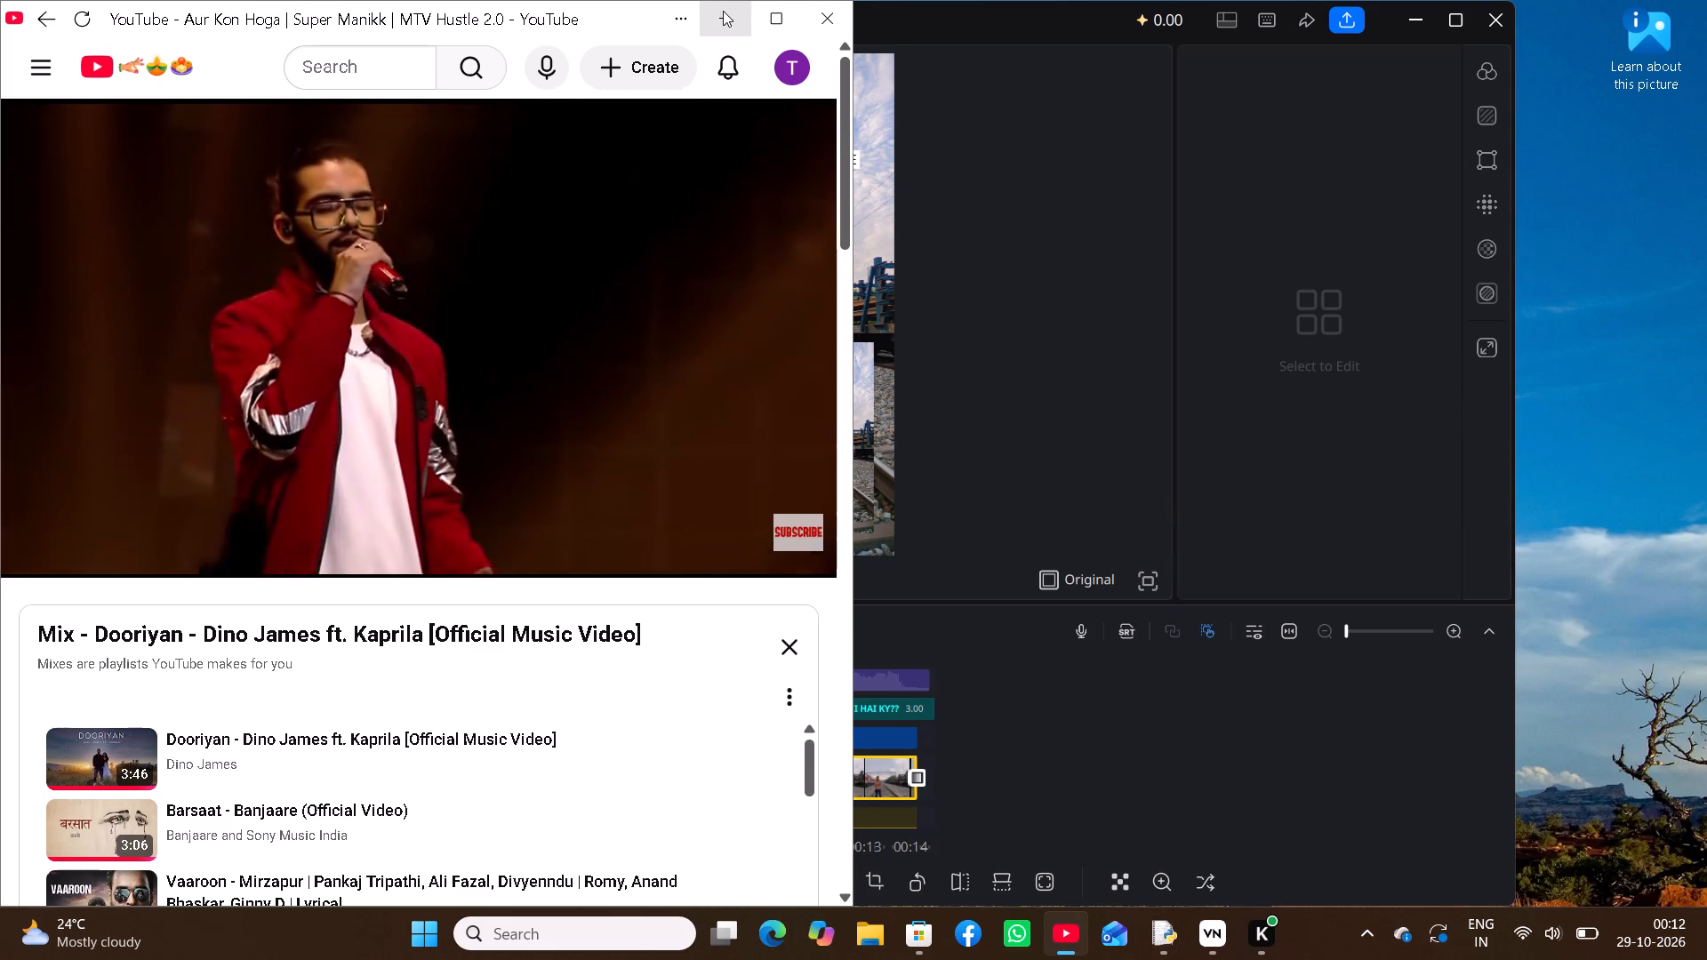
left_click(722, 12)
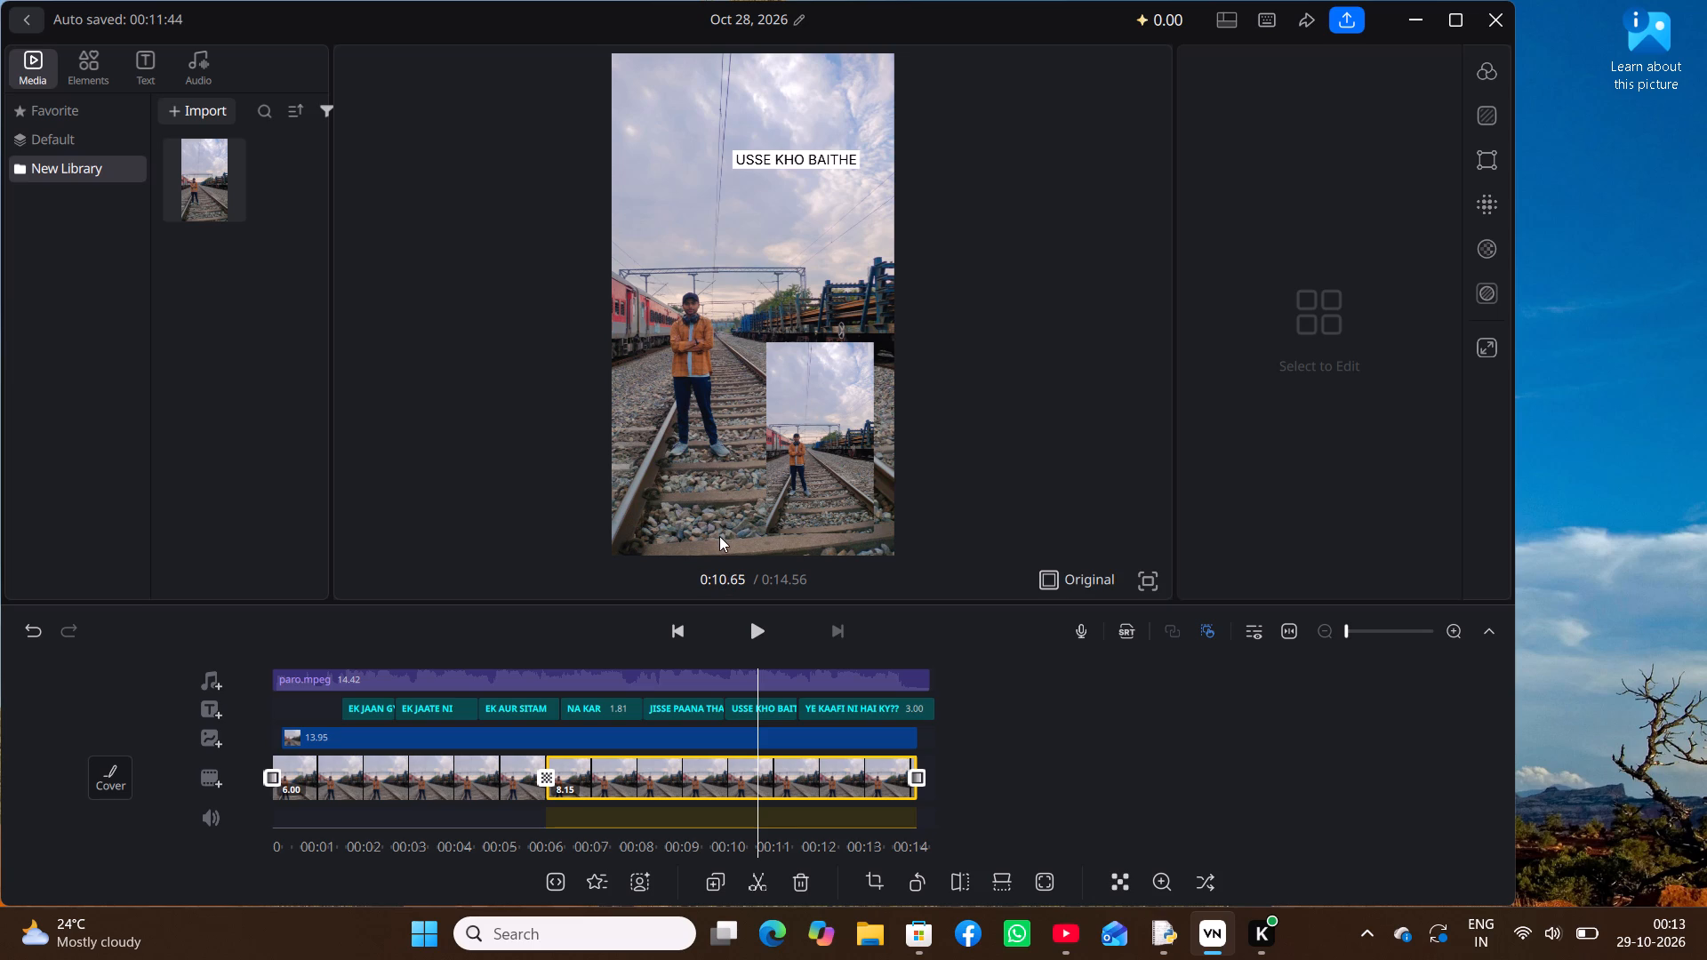
Split the first main-track clip at 0:03.24, during the EK JAATE NI caption, and add a Light transition at the cut.
scroll(735, 679, "right", 4)
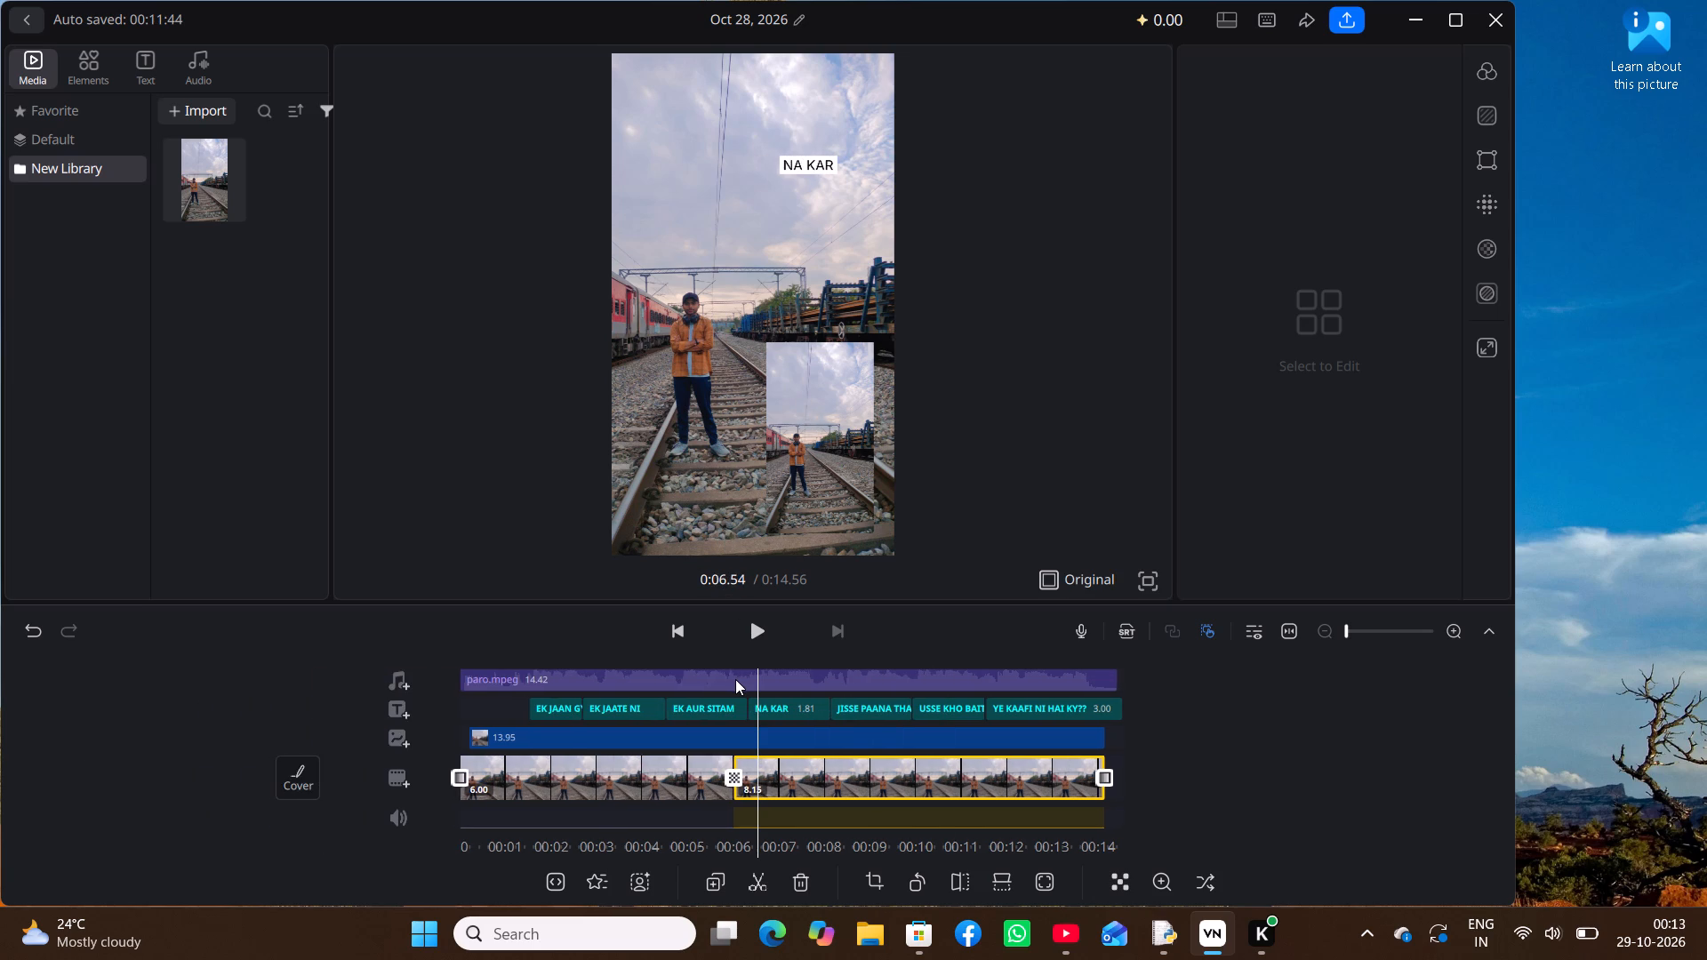
scroll(735, 679, "right", 6)
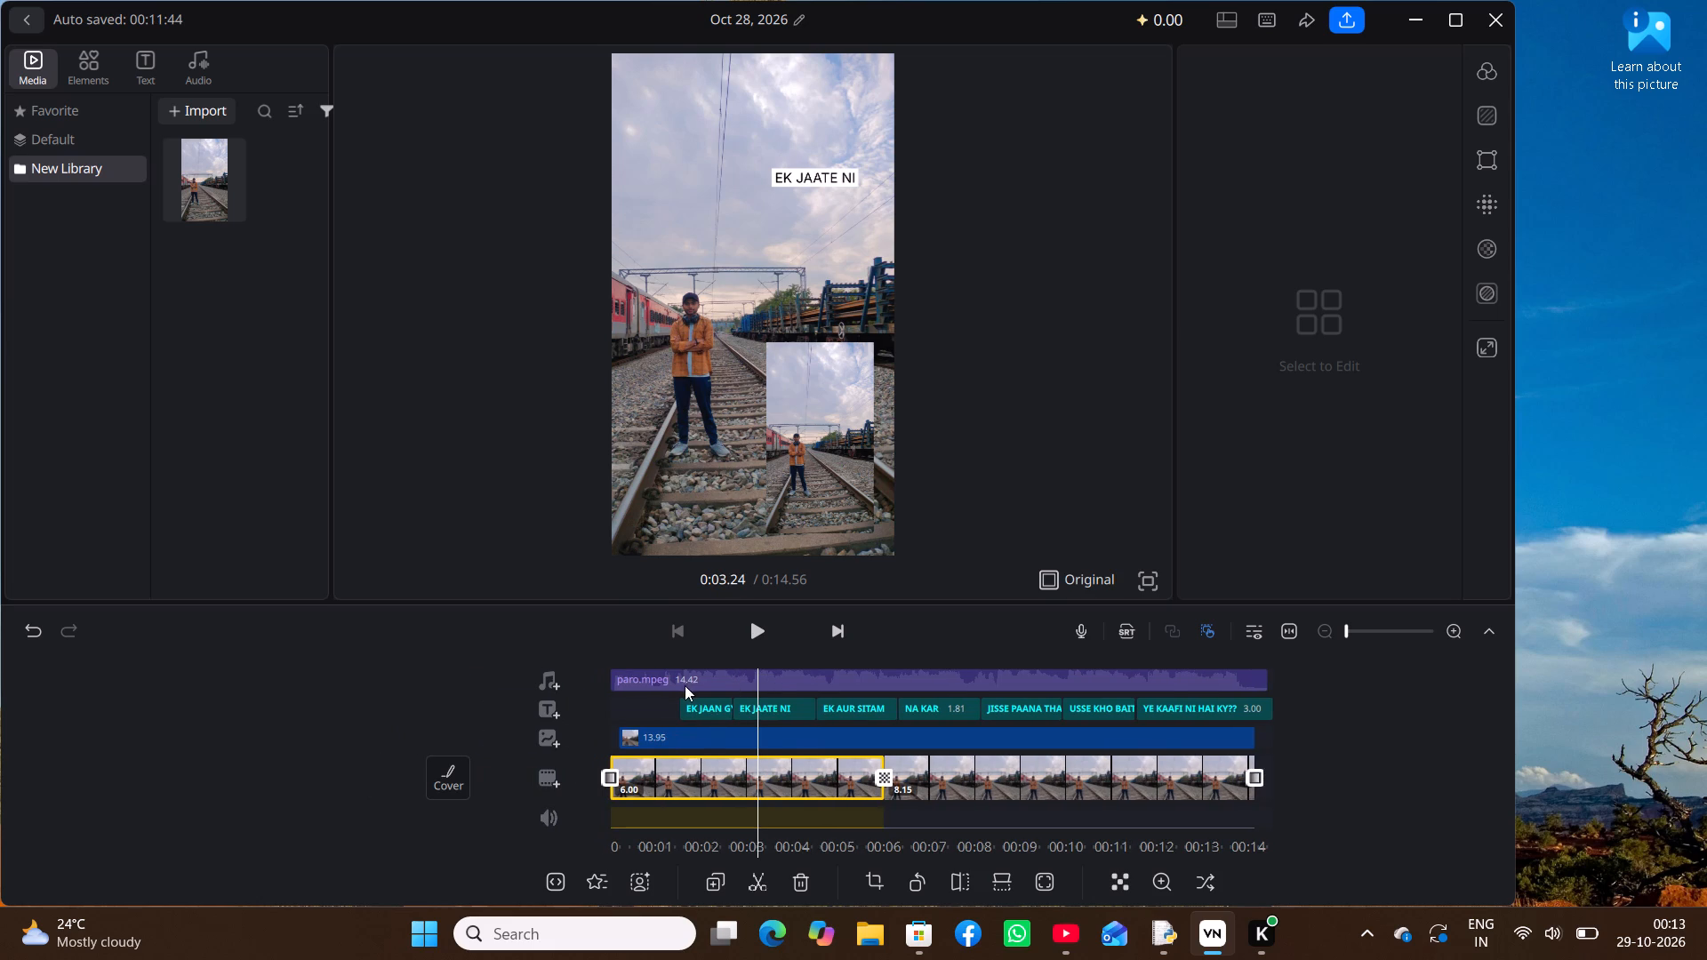
left_click(749, 880)
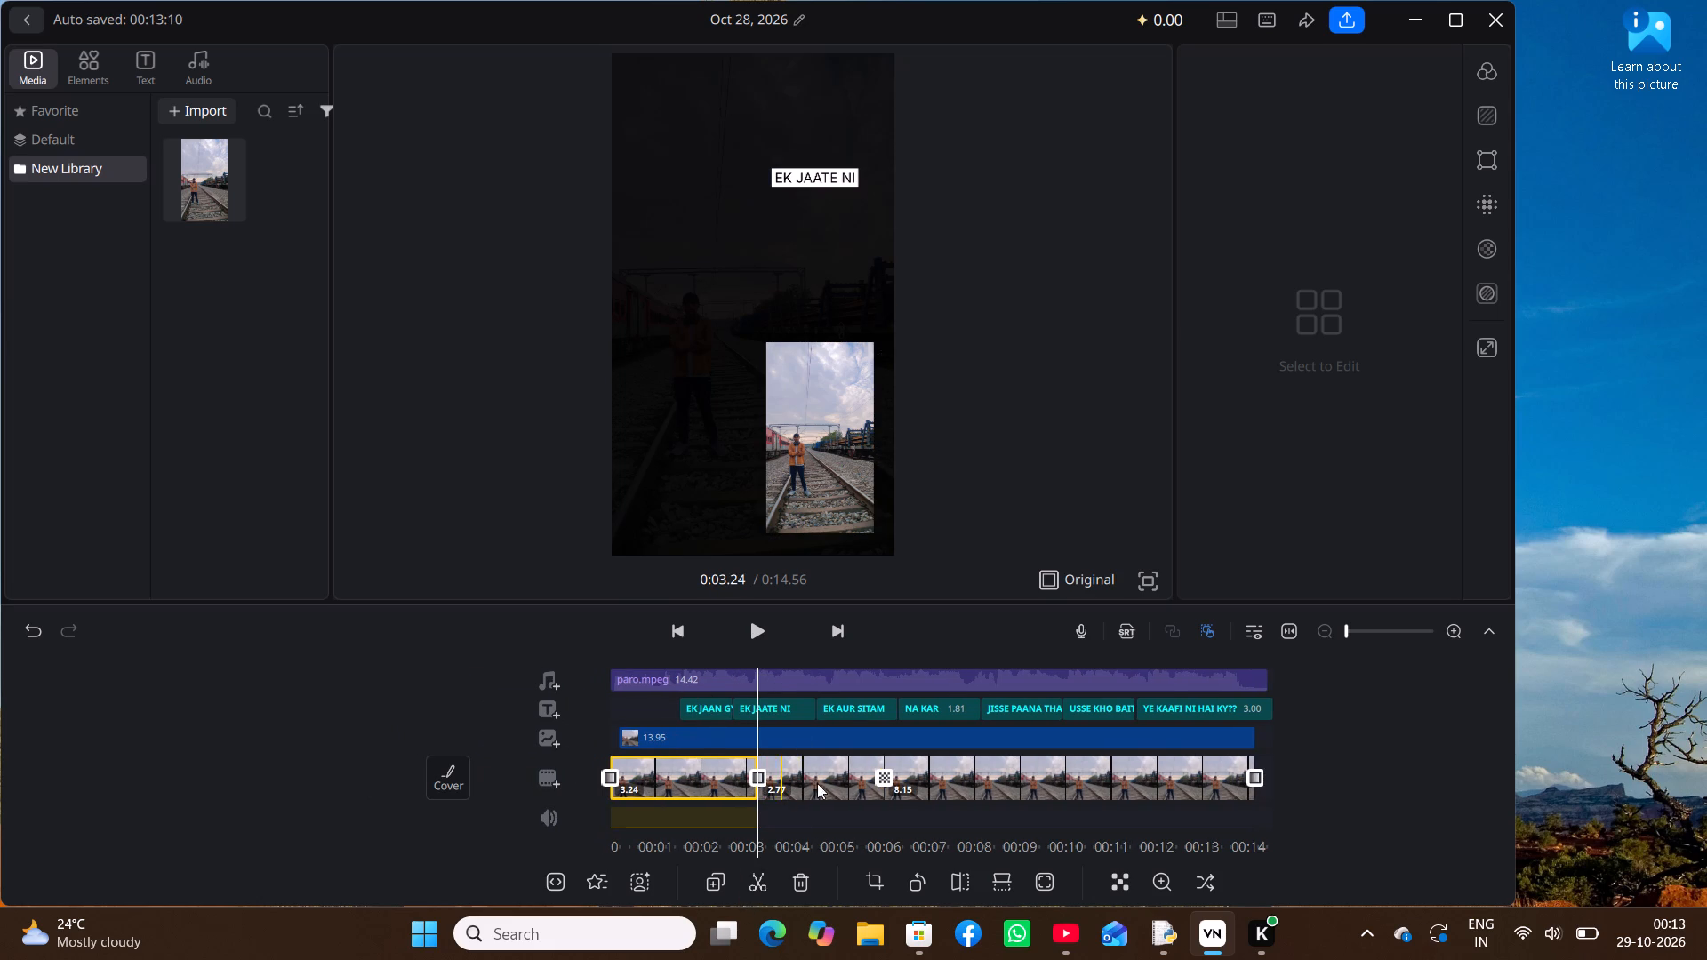
left_click(760, 780)
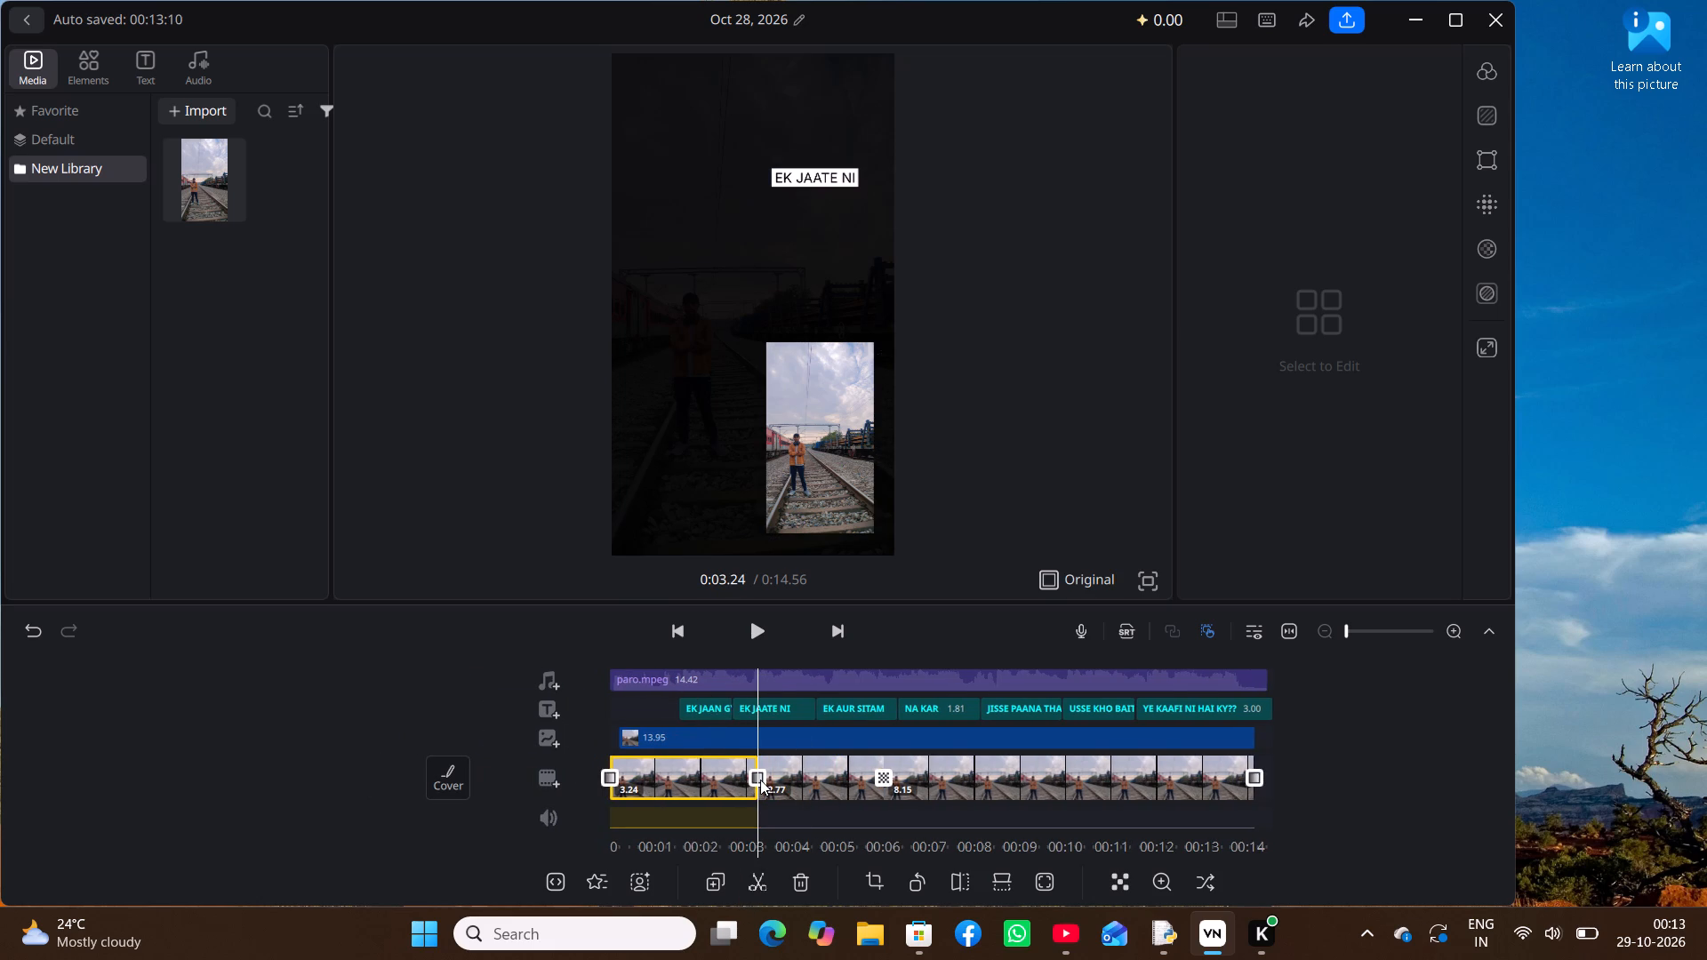
left_click(742, 702)
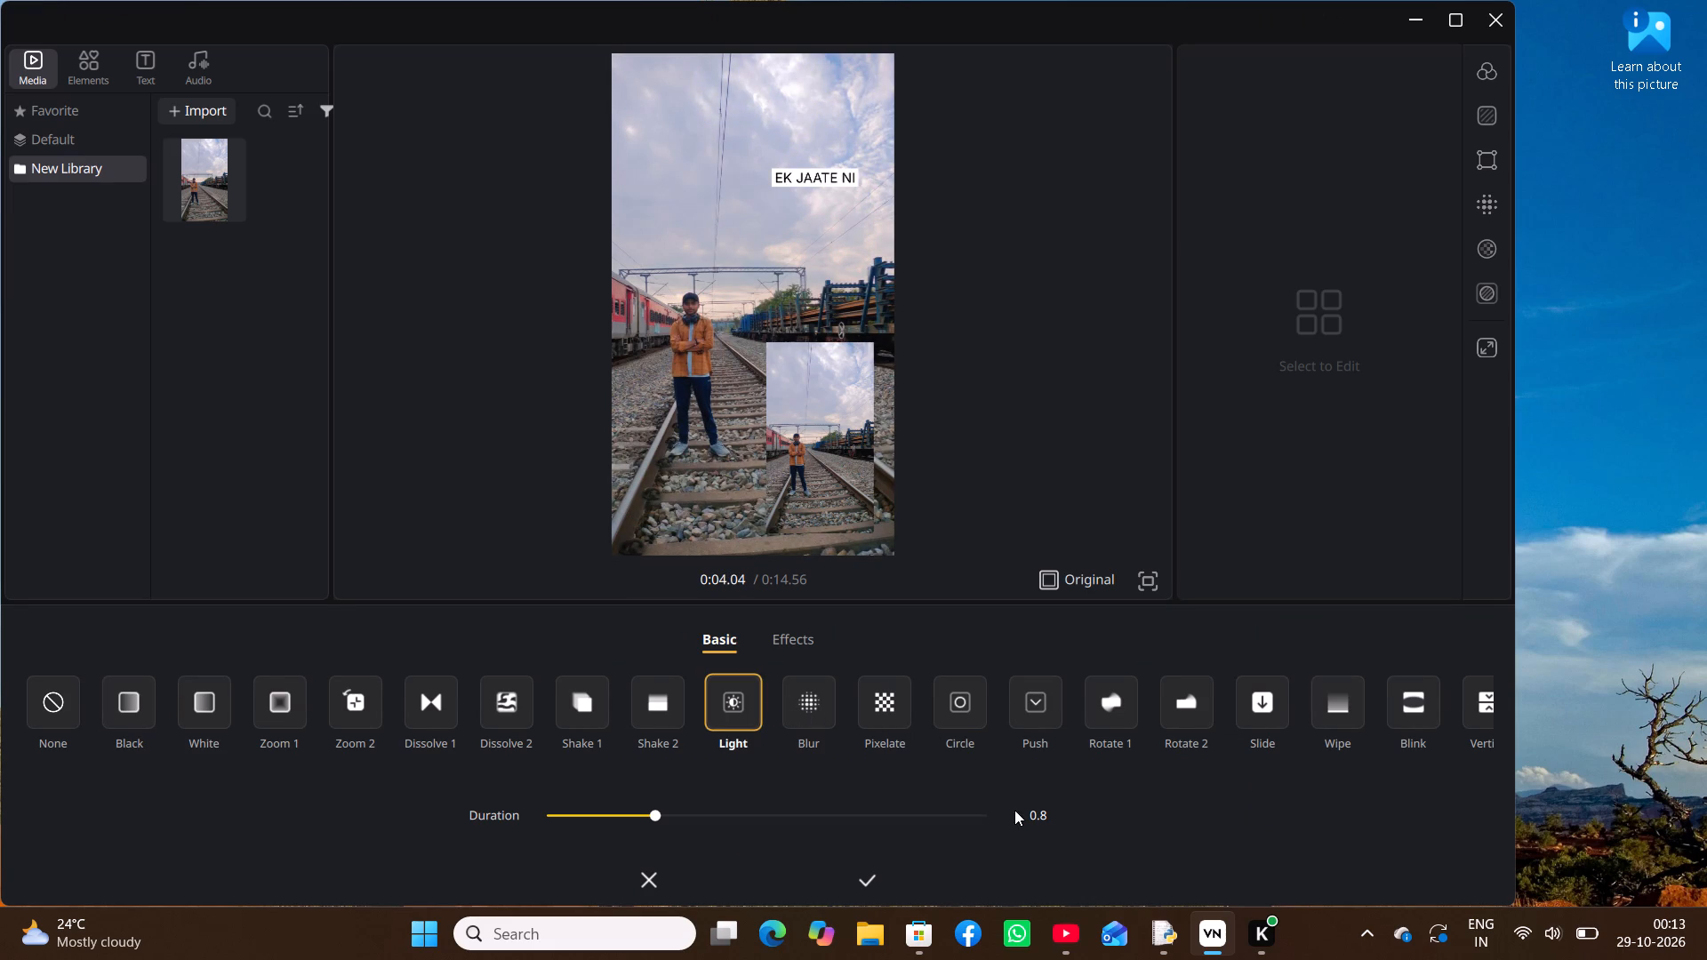
left_click(867, 873)
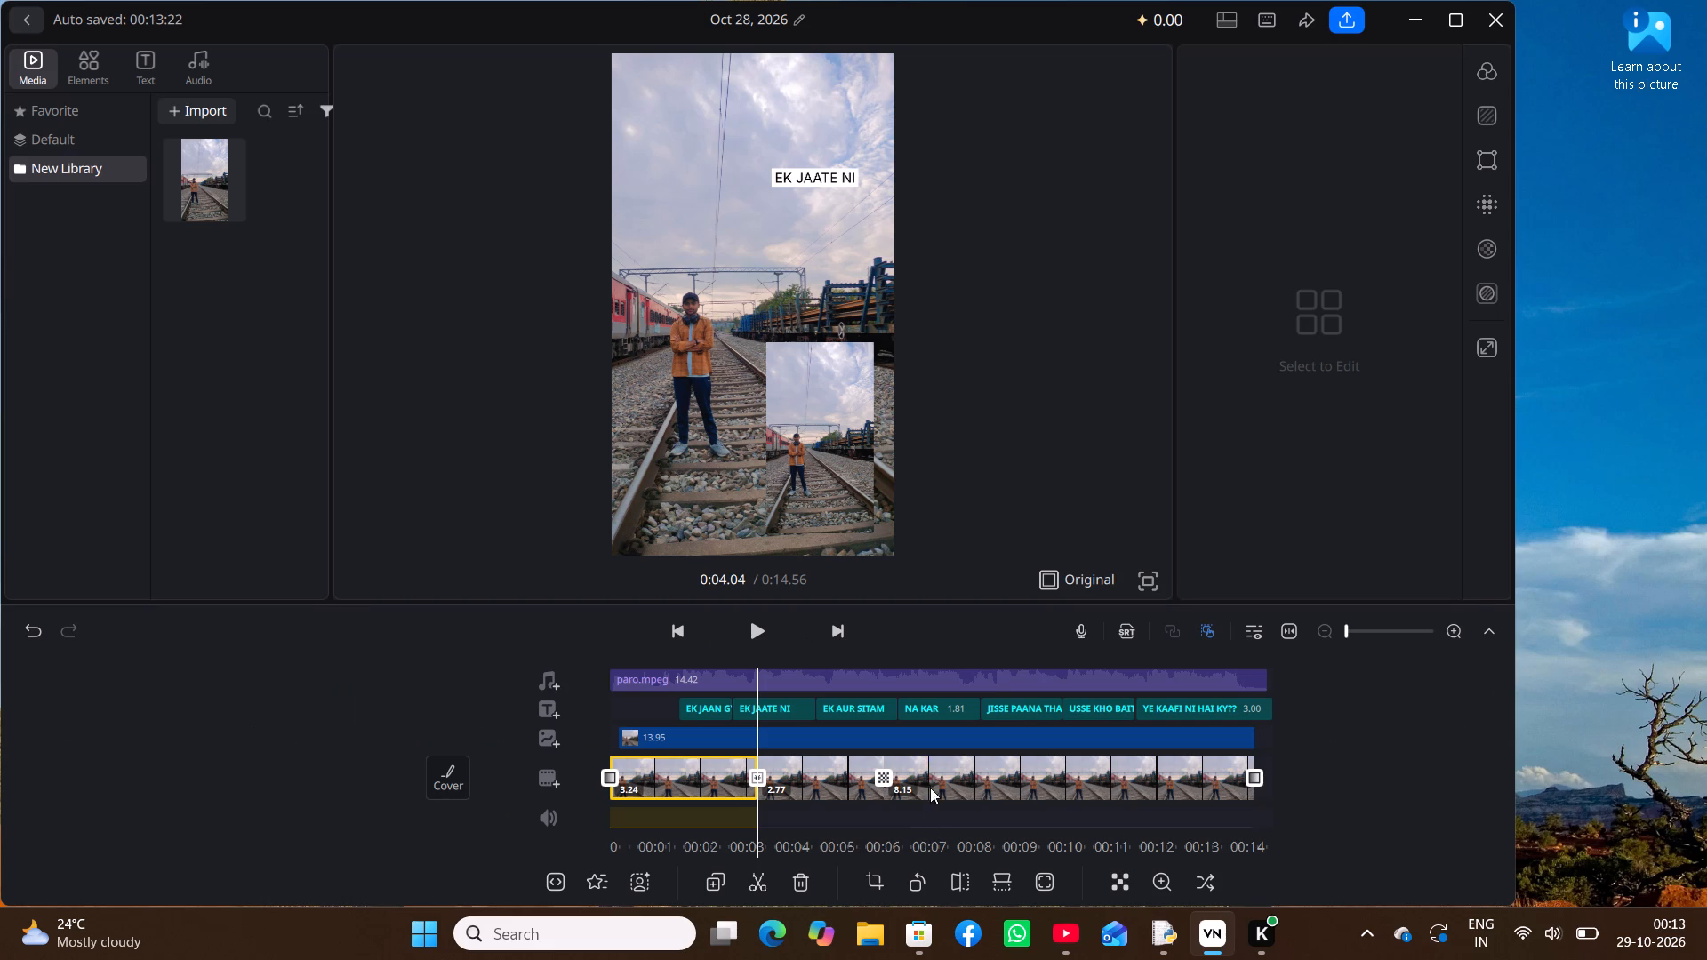
Split the last main-track clip at 0:08.61, during the JISSE PAANA THA caption, and apply a Rotate 1 transition at the cut.
left_click(1003, 763)
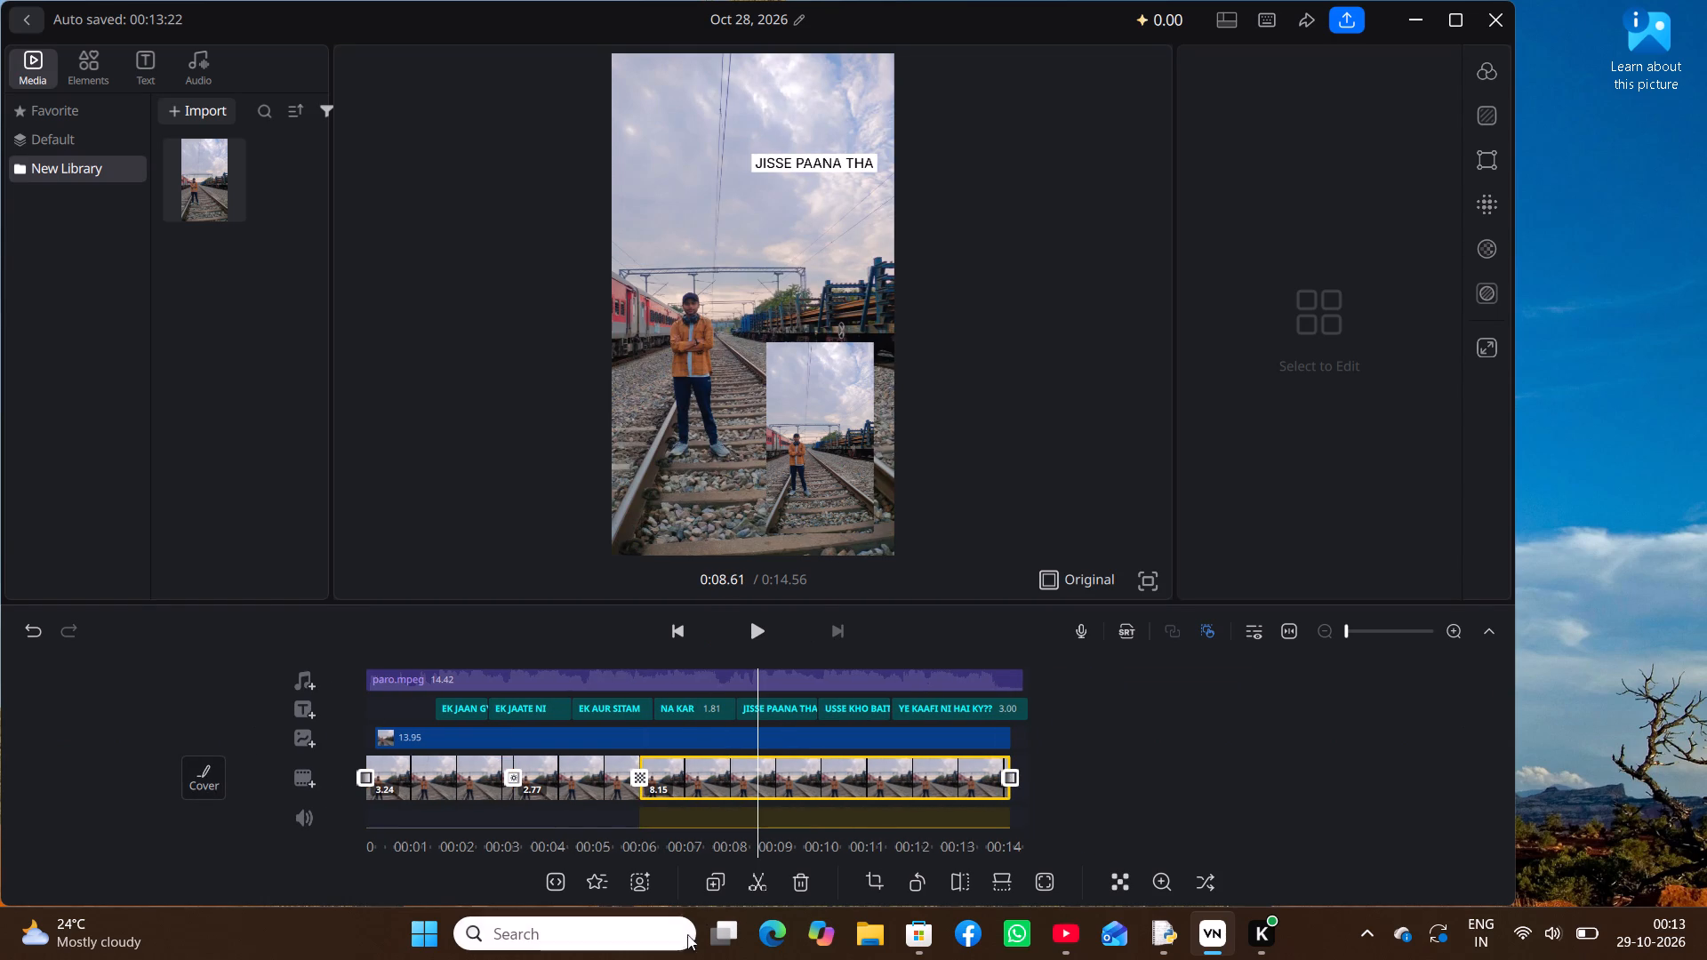
left_click(750, 892)
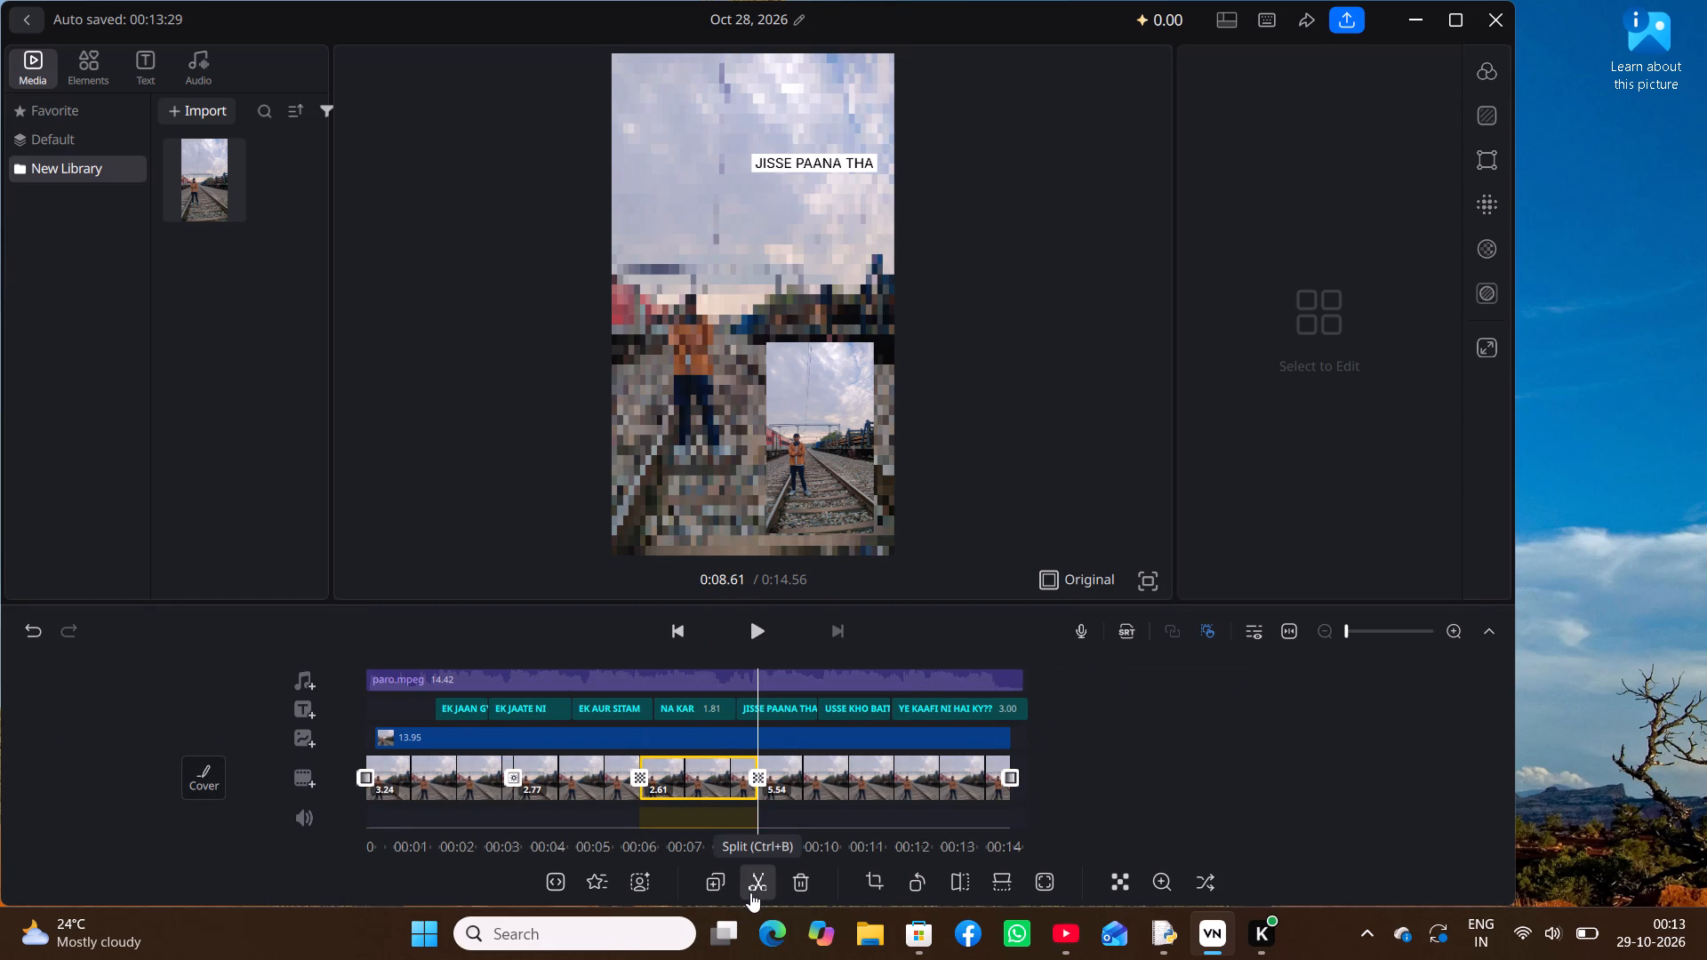
left_click(754, 776)
left_click(754, 776)
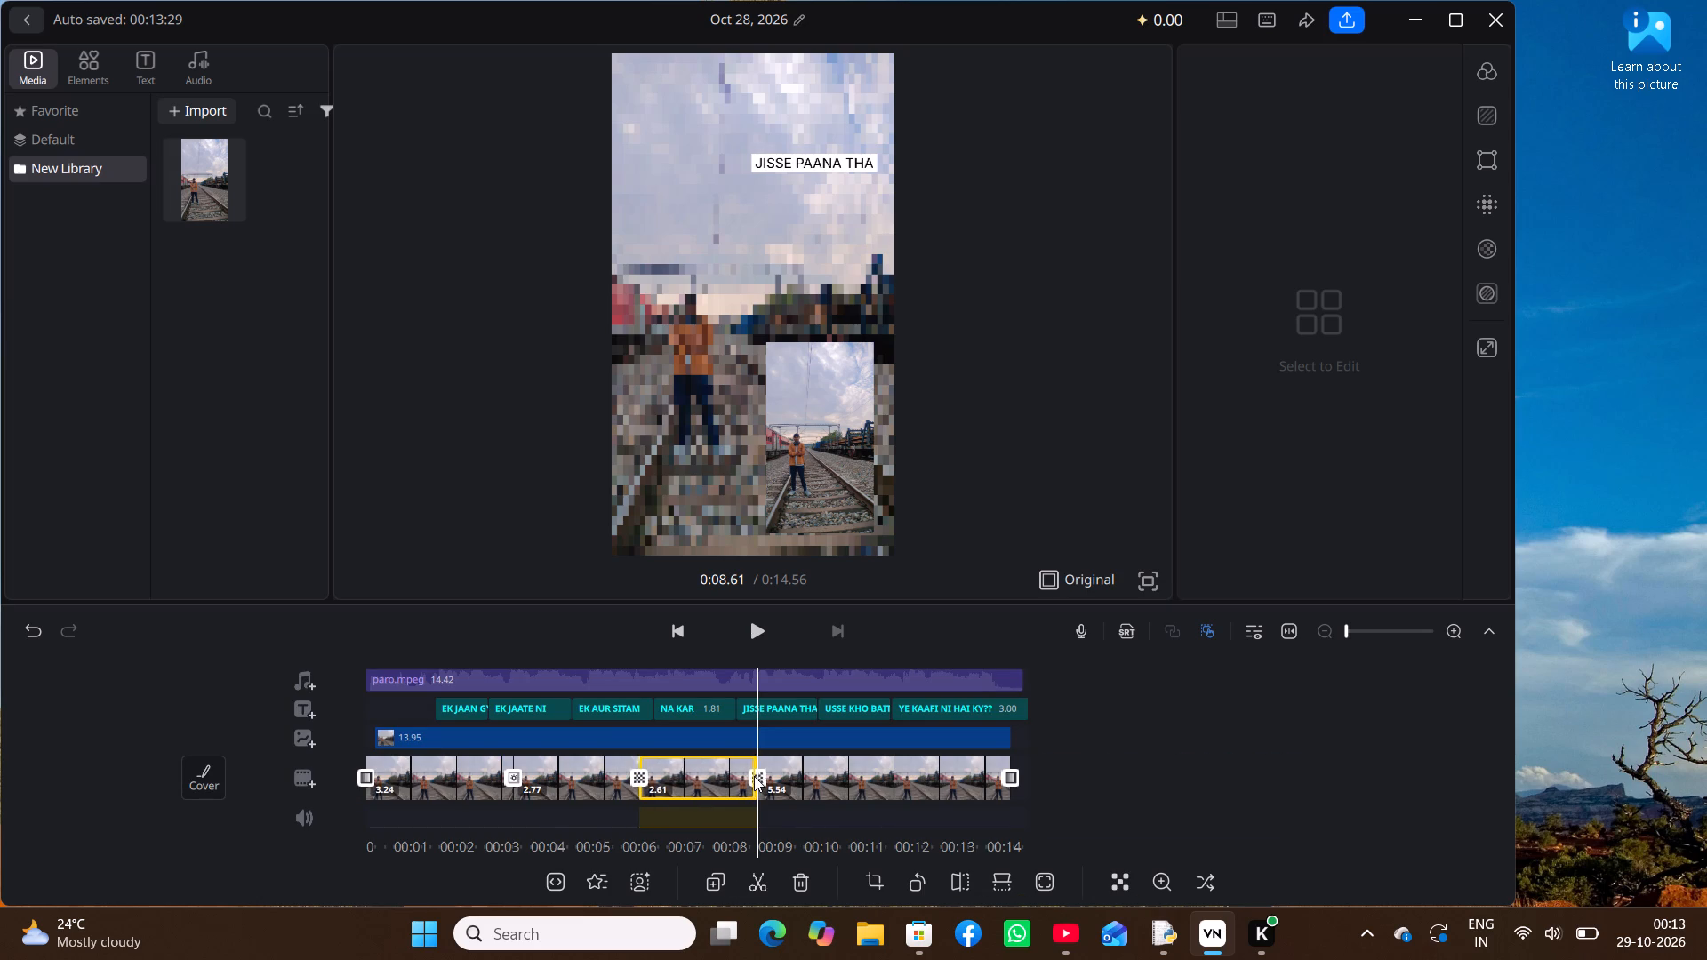
left_click(754, 776)
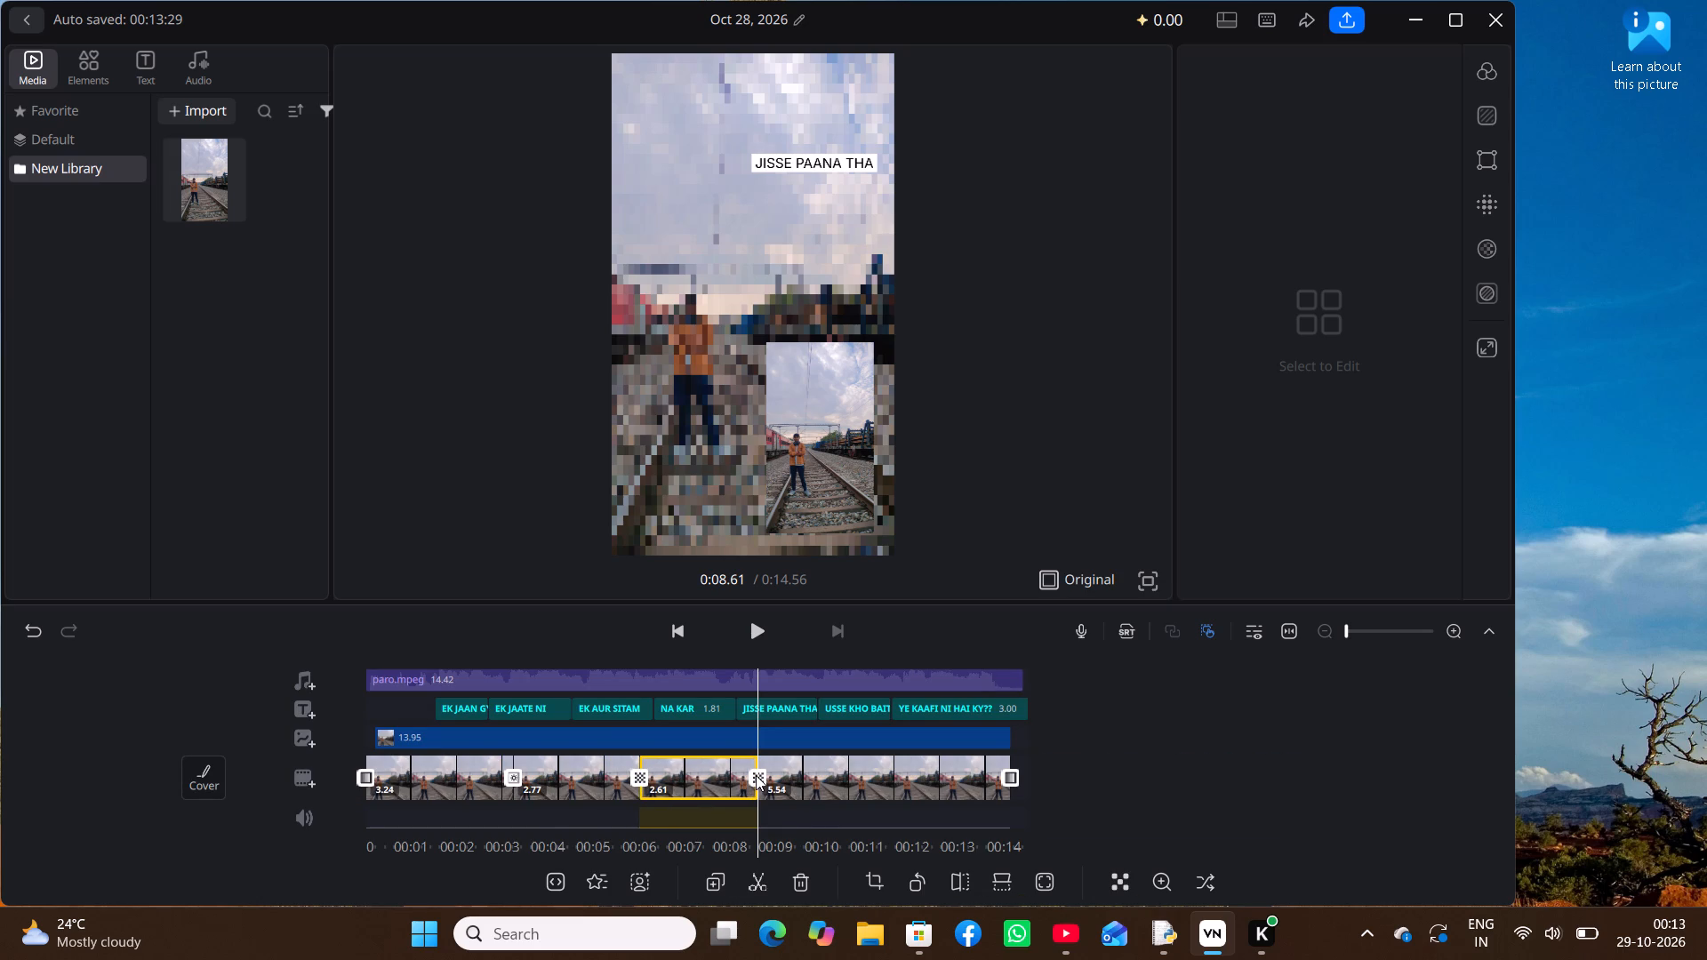
left_click(756, 775)
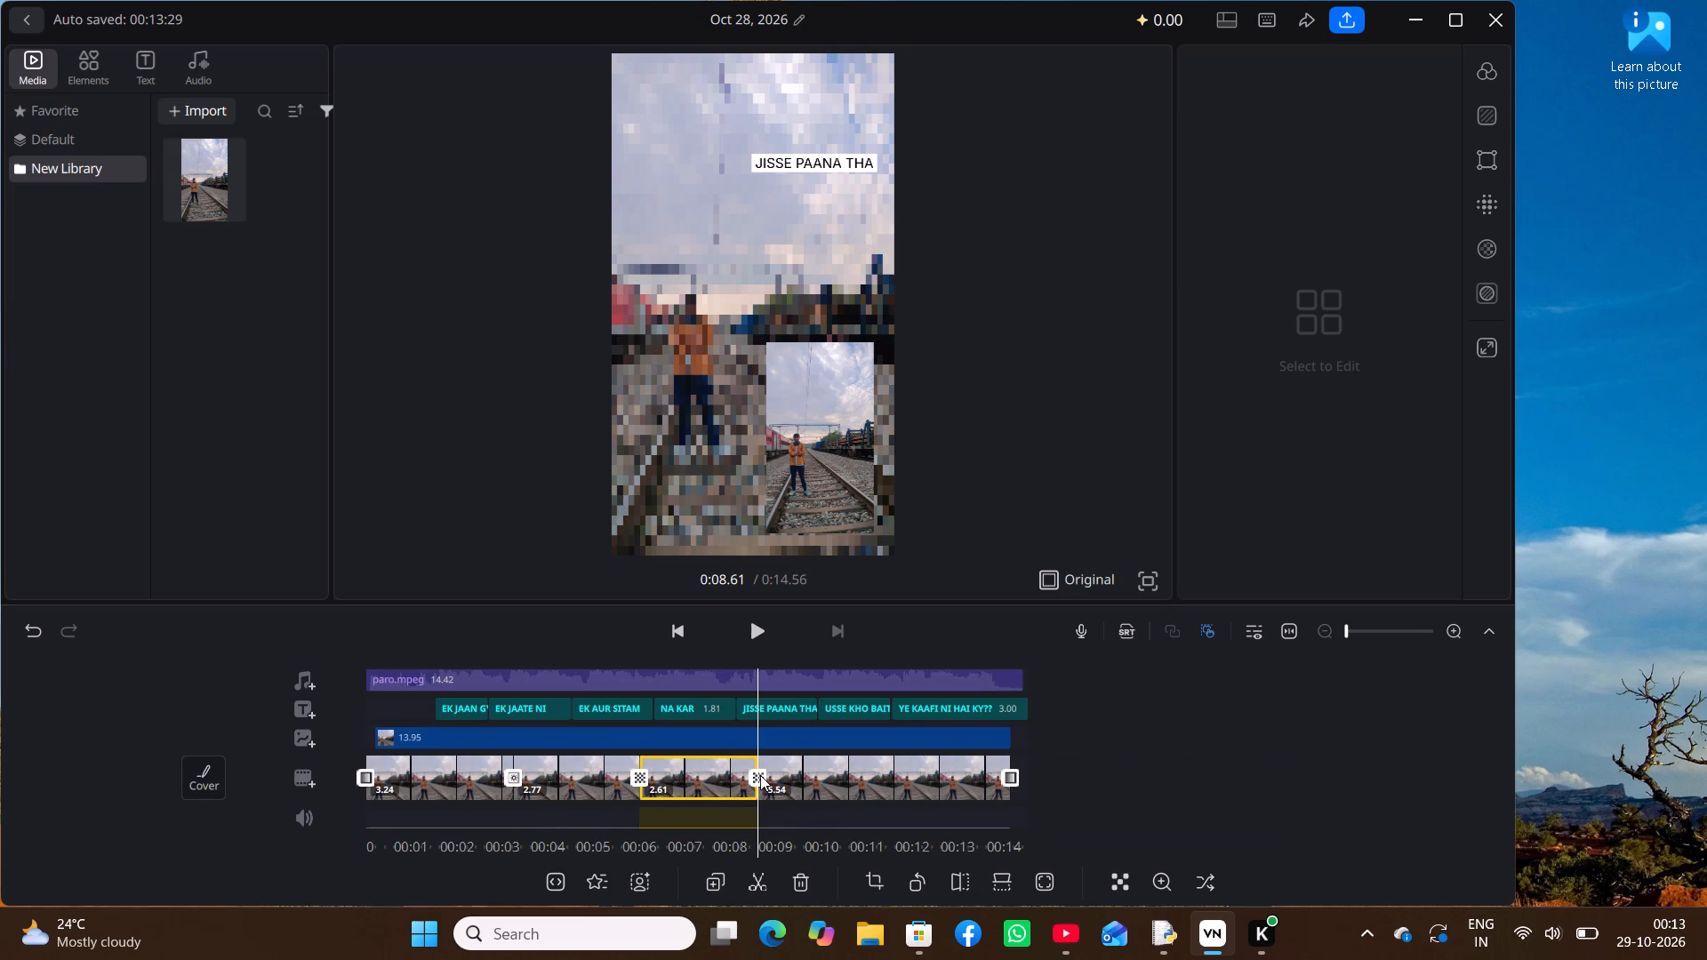
left_click(760, 775)
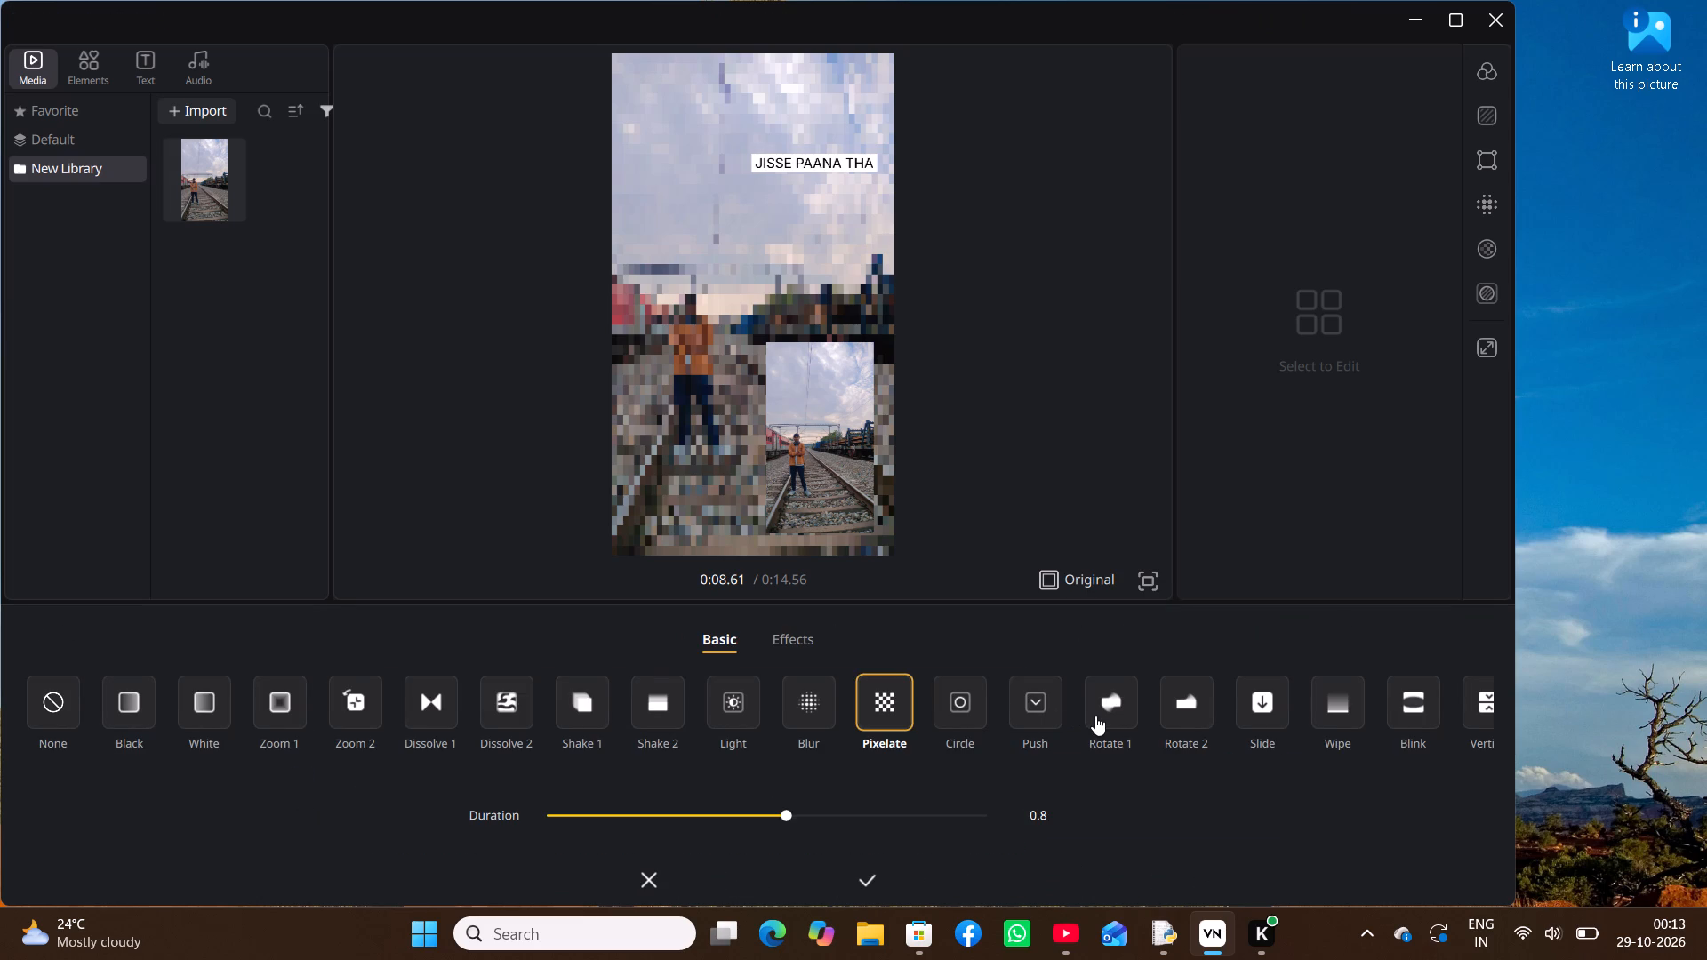
left_click(1097, 716)
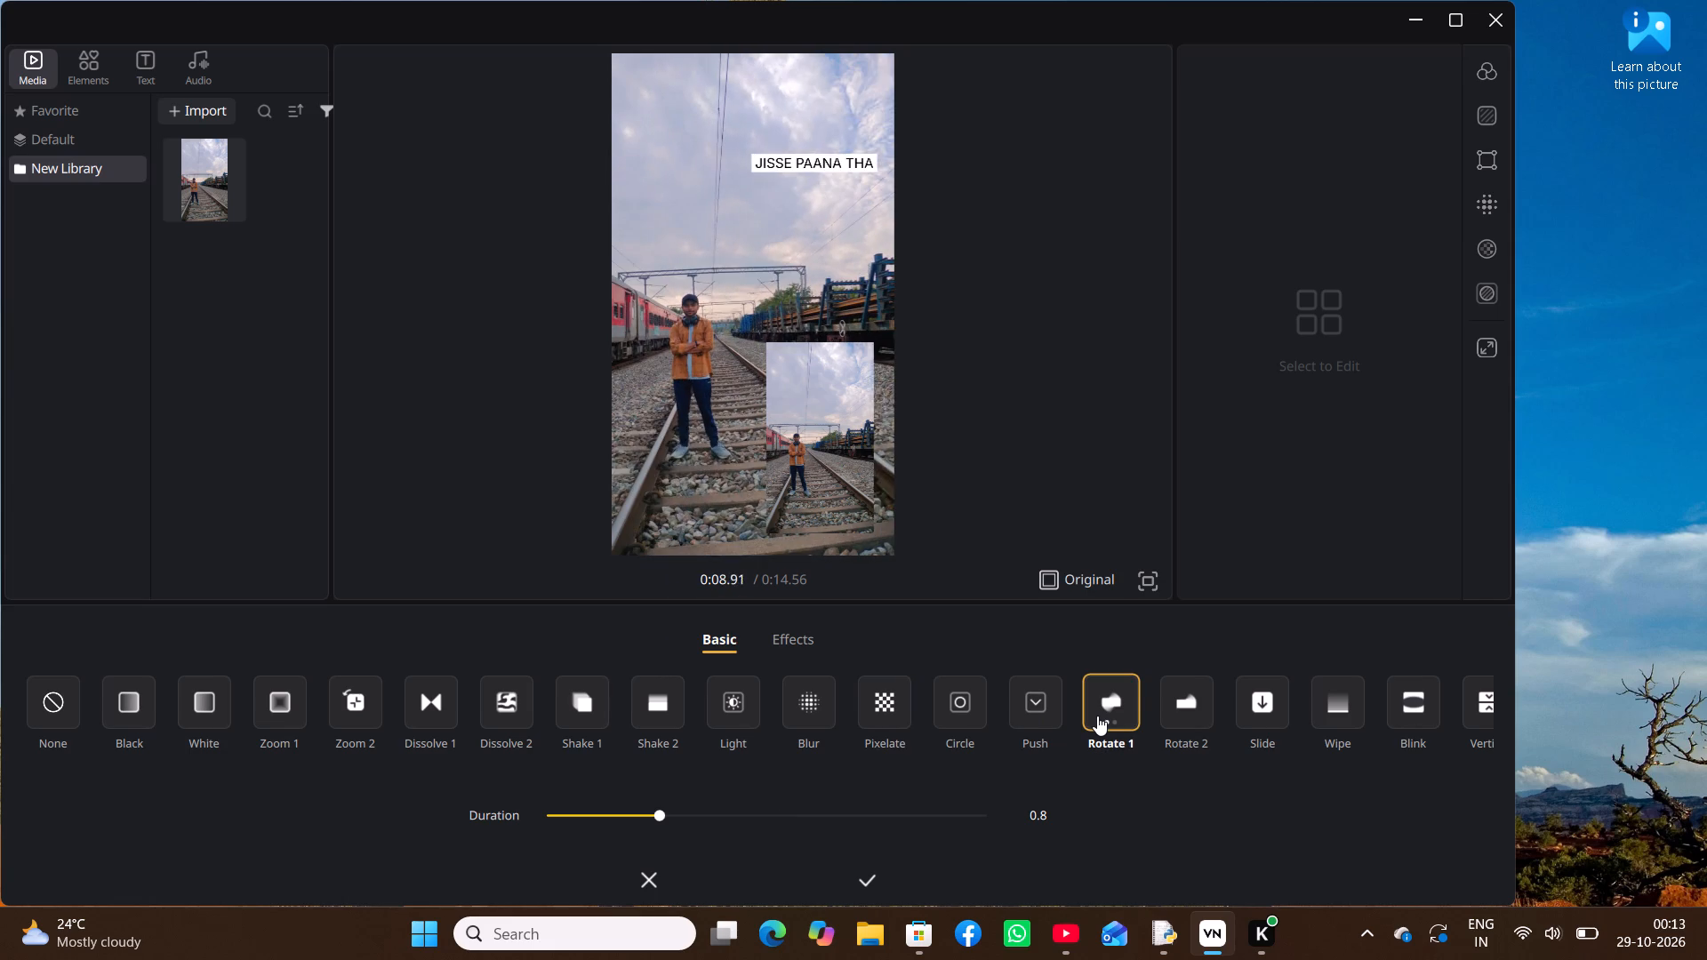
left_click(868, 876)
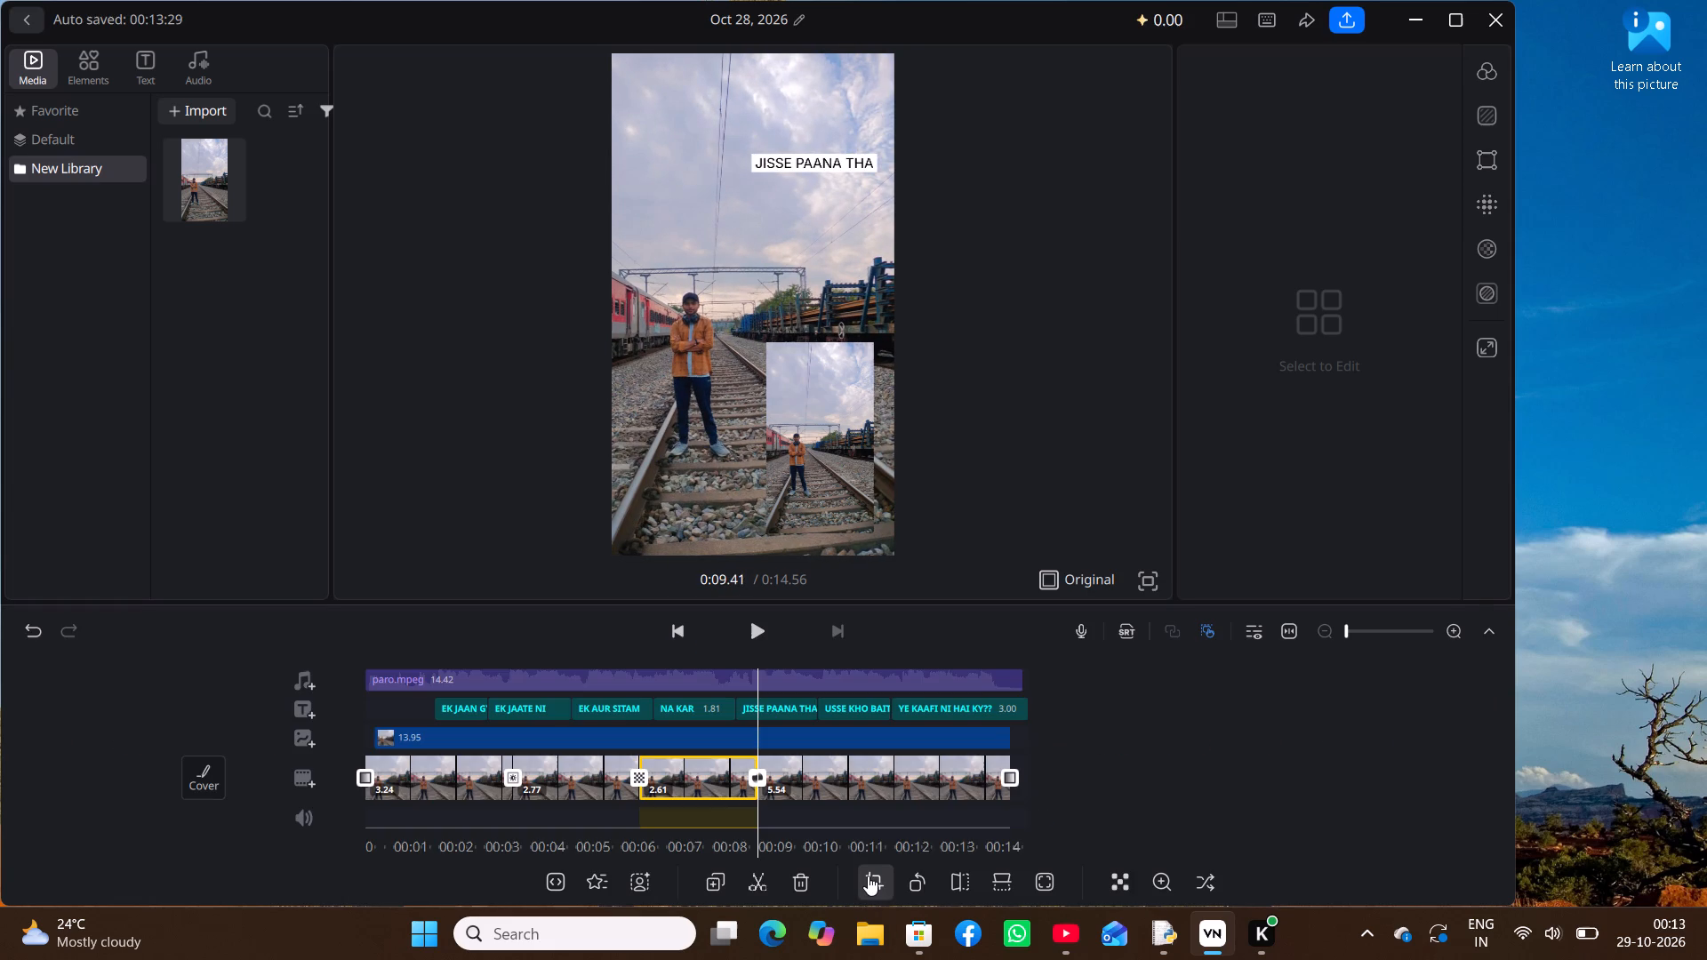
Split the last main-track clip at 0:11.28, during the USSE KHO BAITHE caption, and apply a Slide transition at the cut.
left_click(879, 786)
left_click(762, 893)
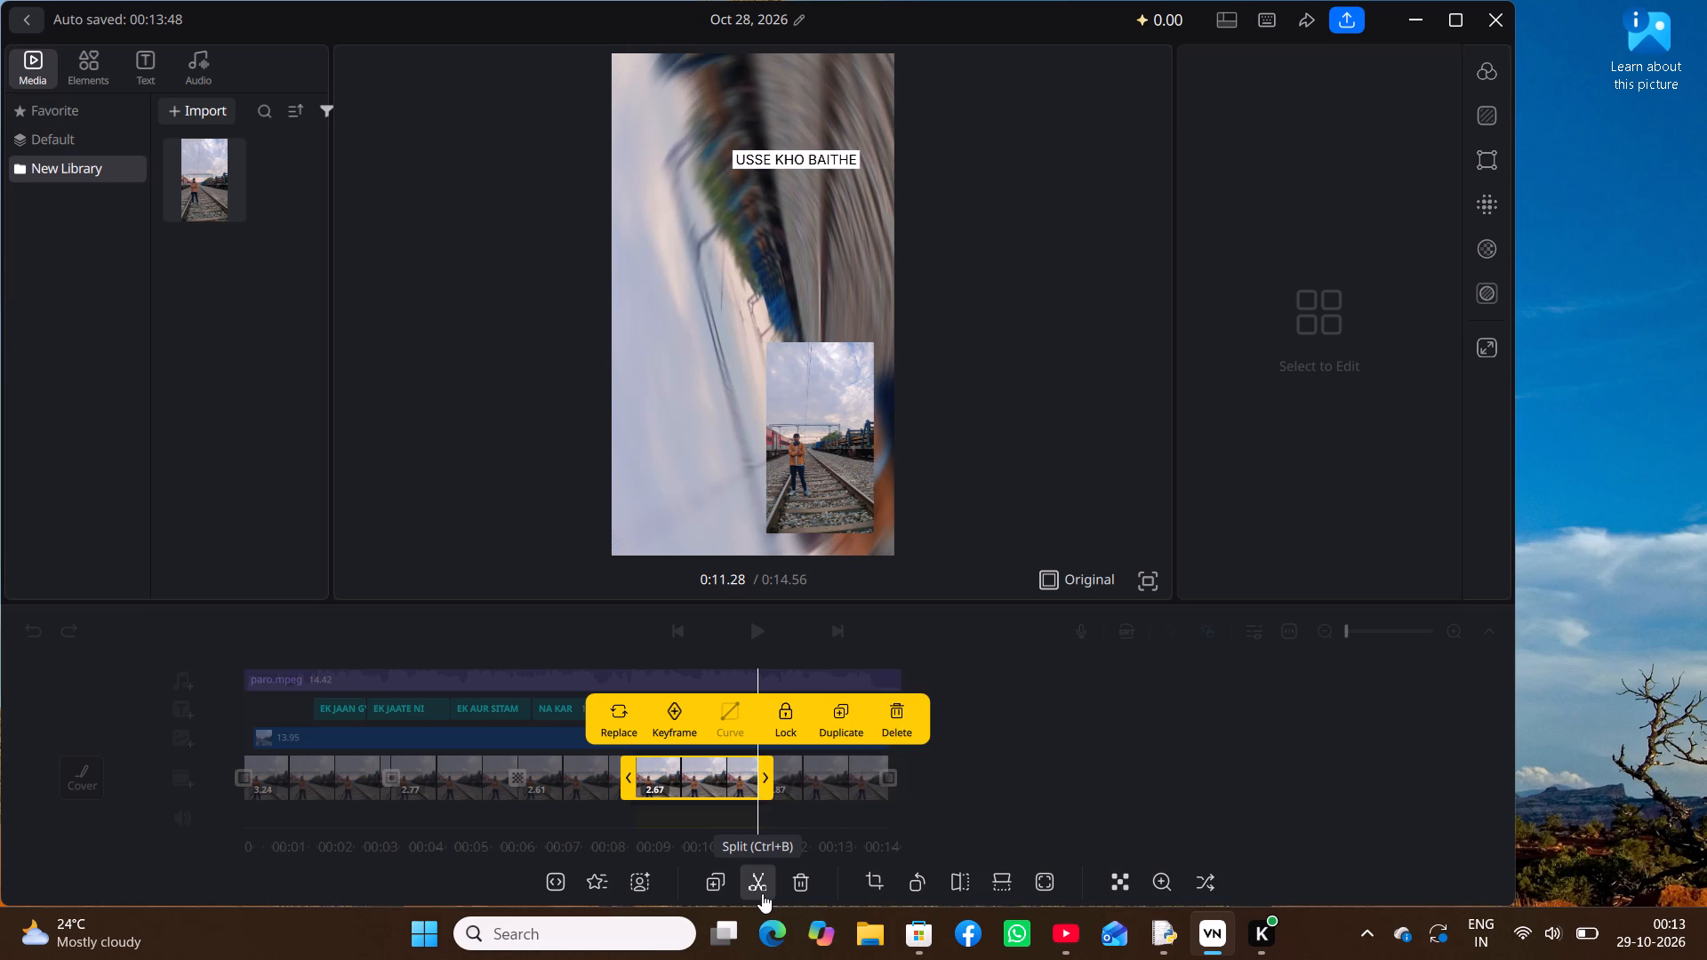
left_click(760, 823)
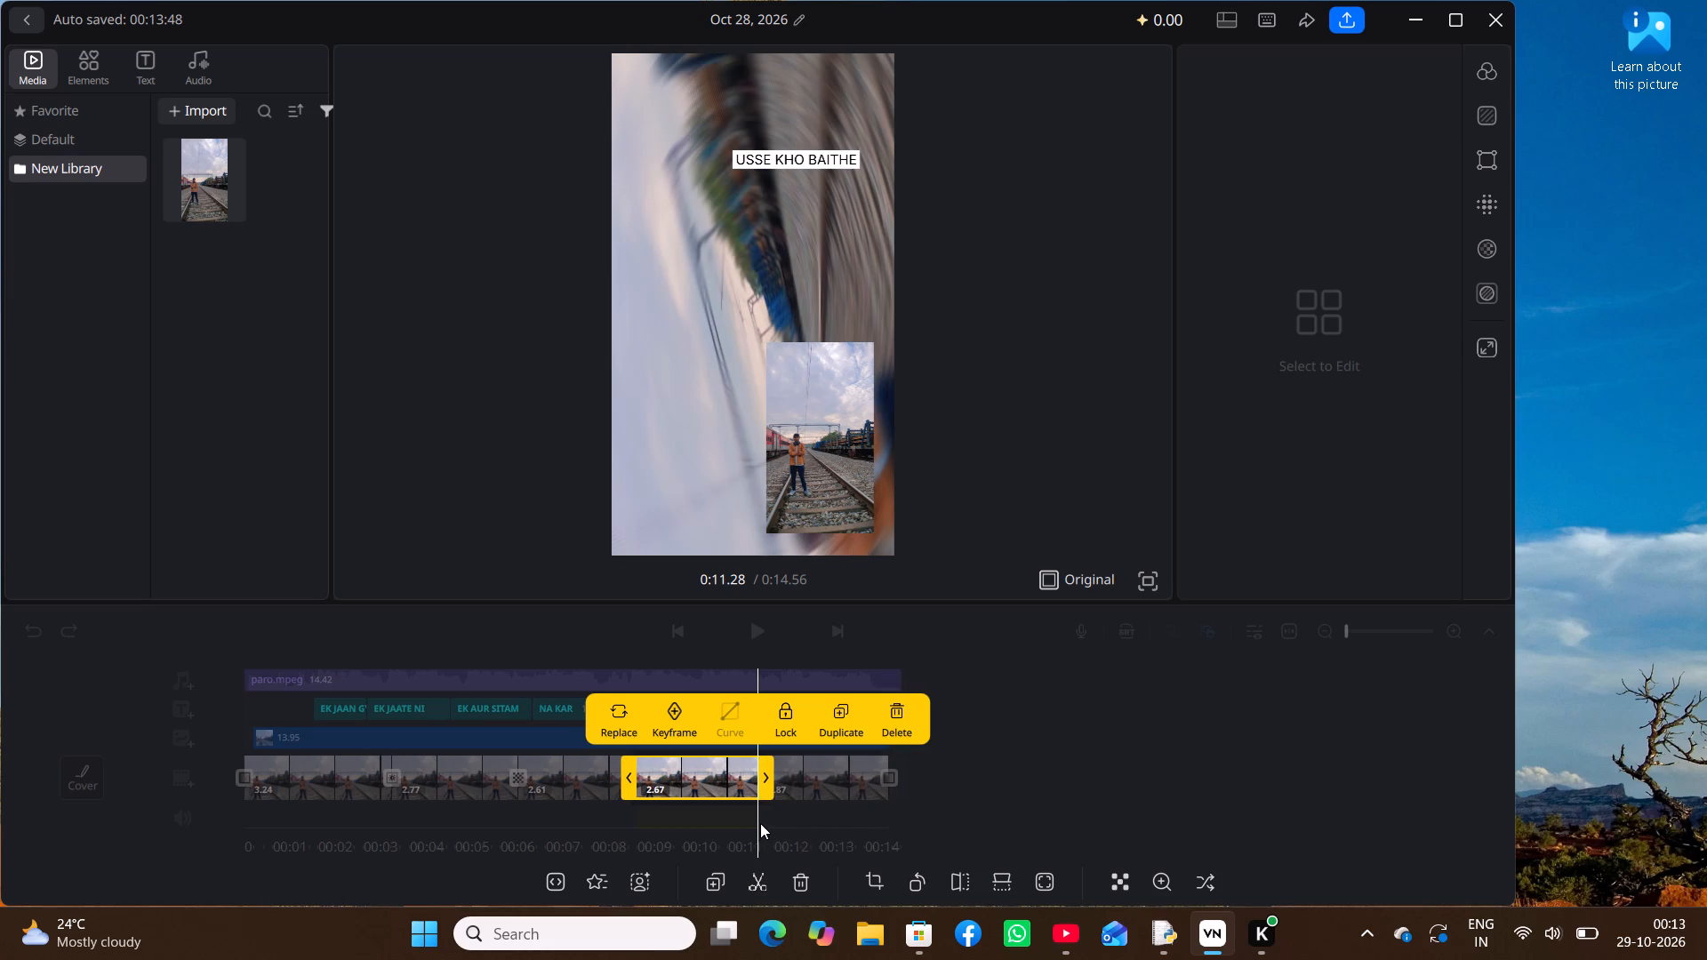
left_click(802, 828)
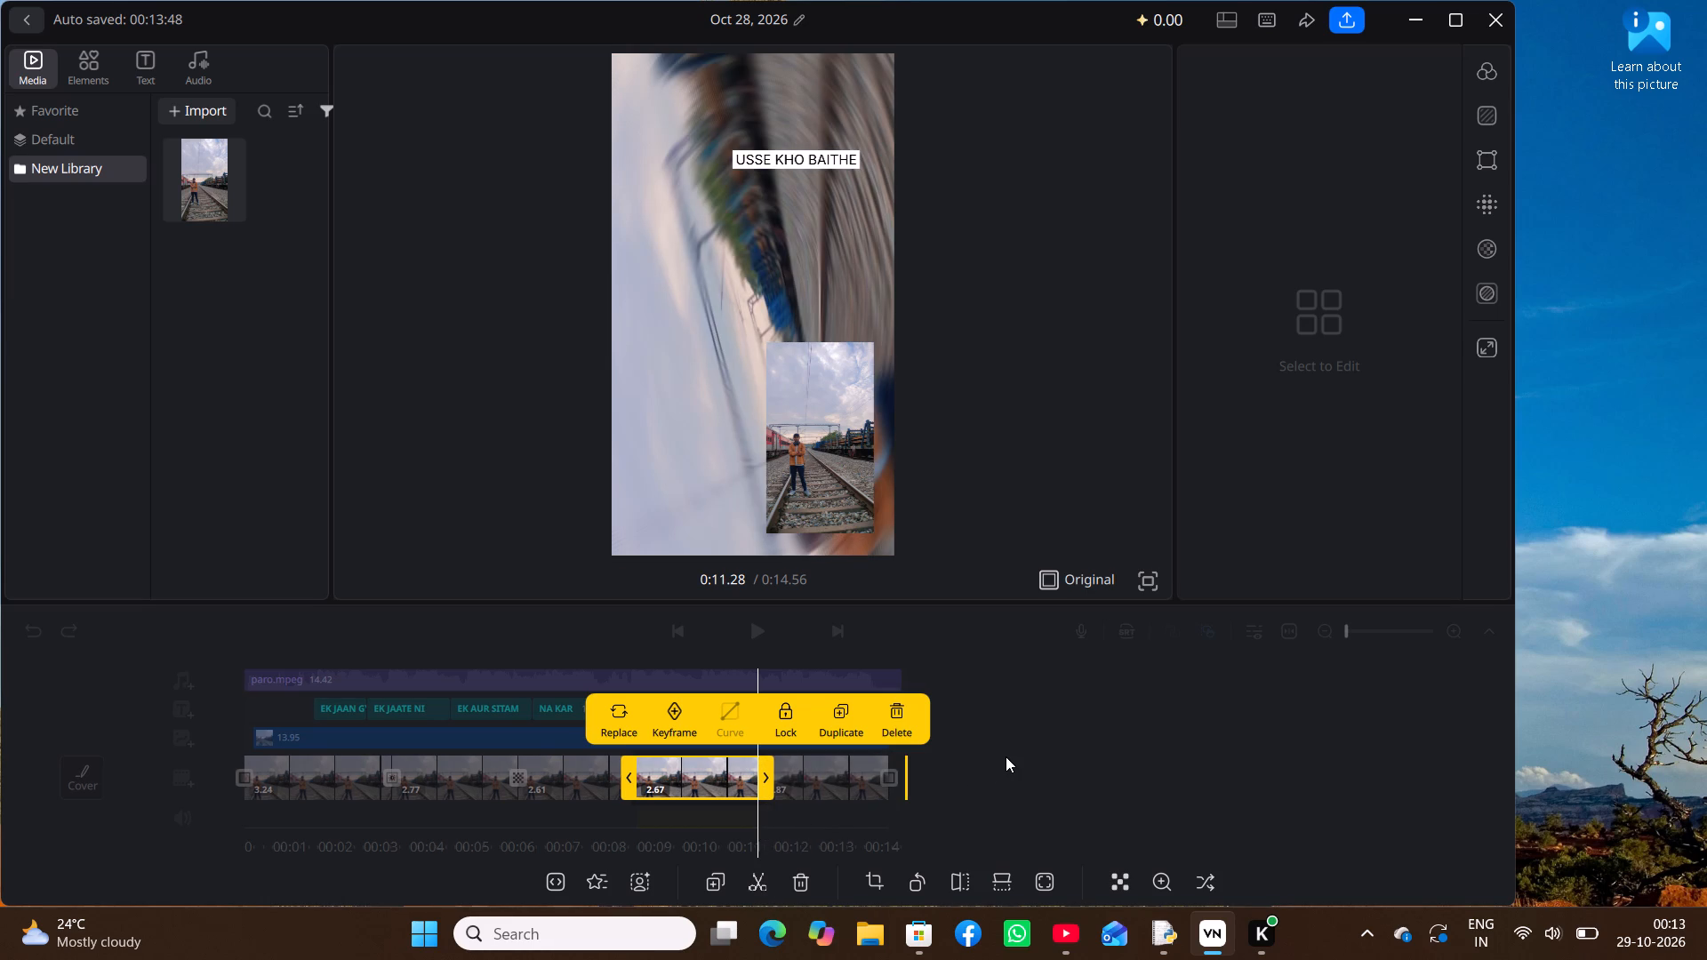
left_click(1006, 756)
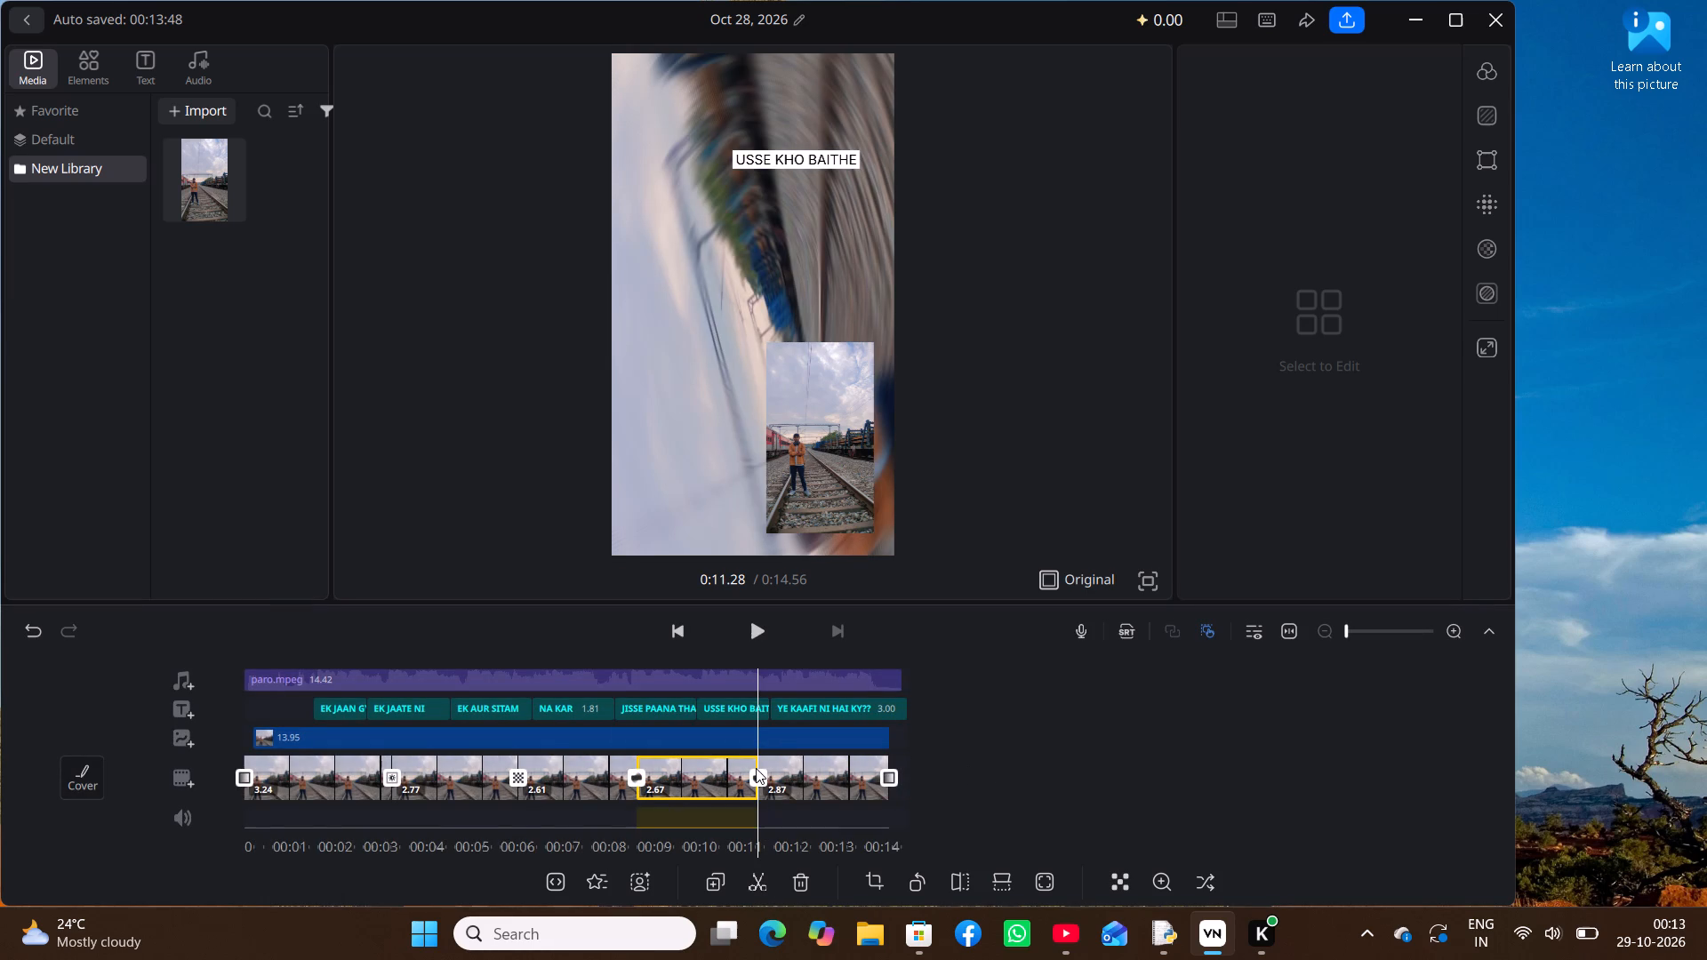
left_click(762, 776)
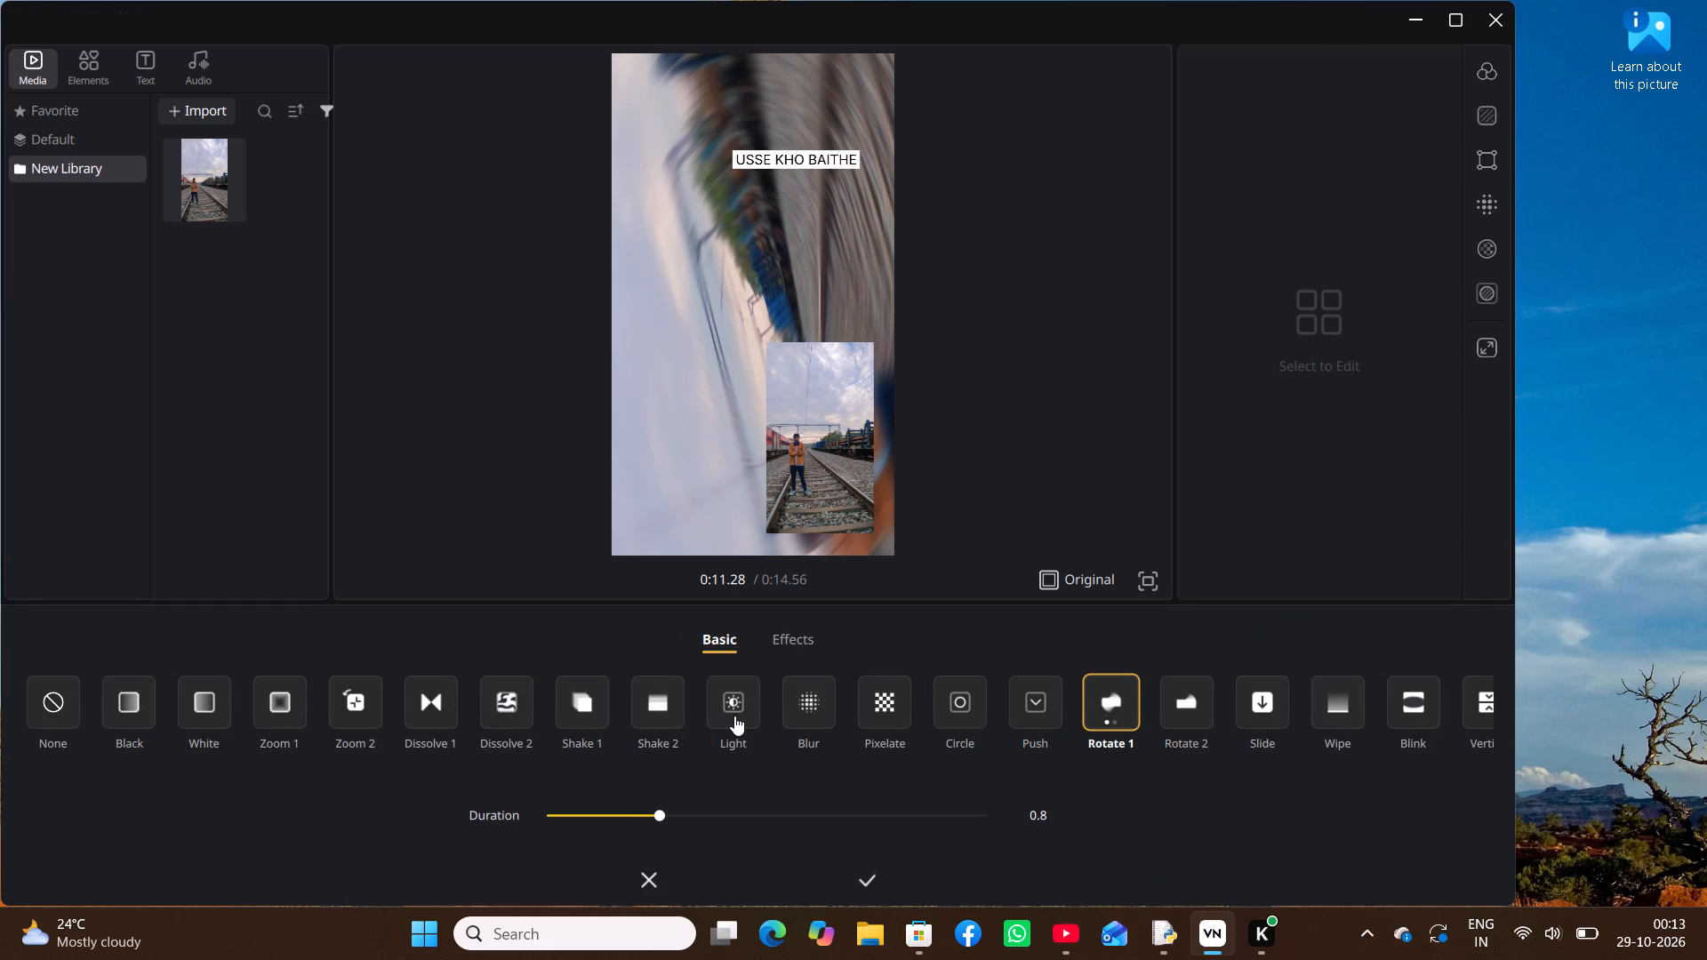
left_click(1266, 704)
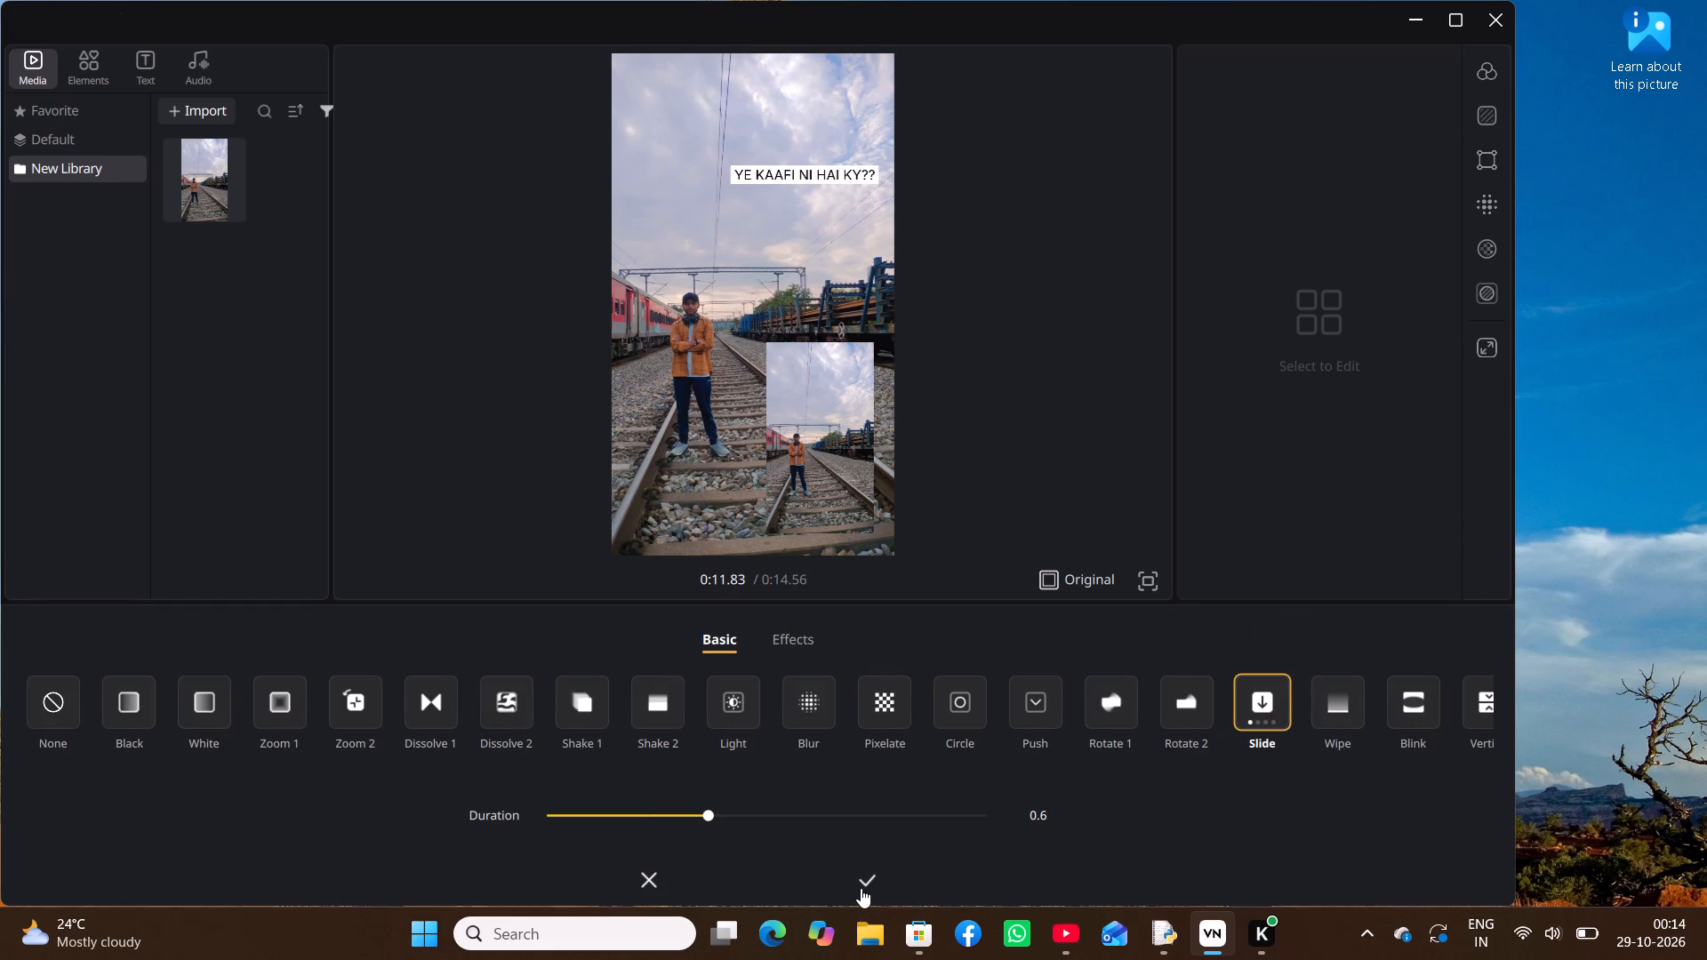
left_click(862, 888)
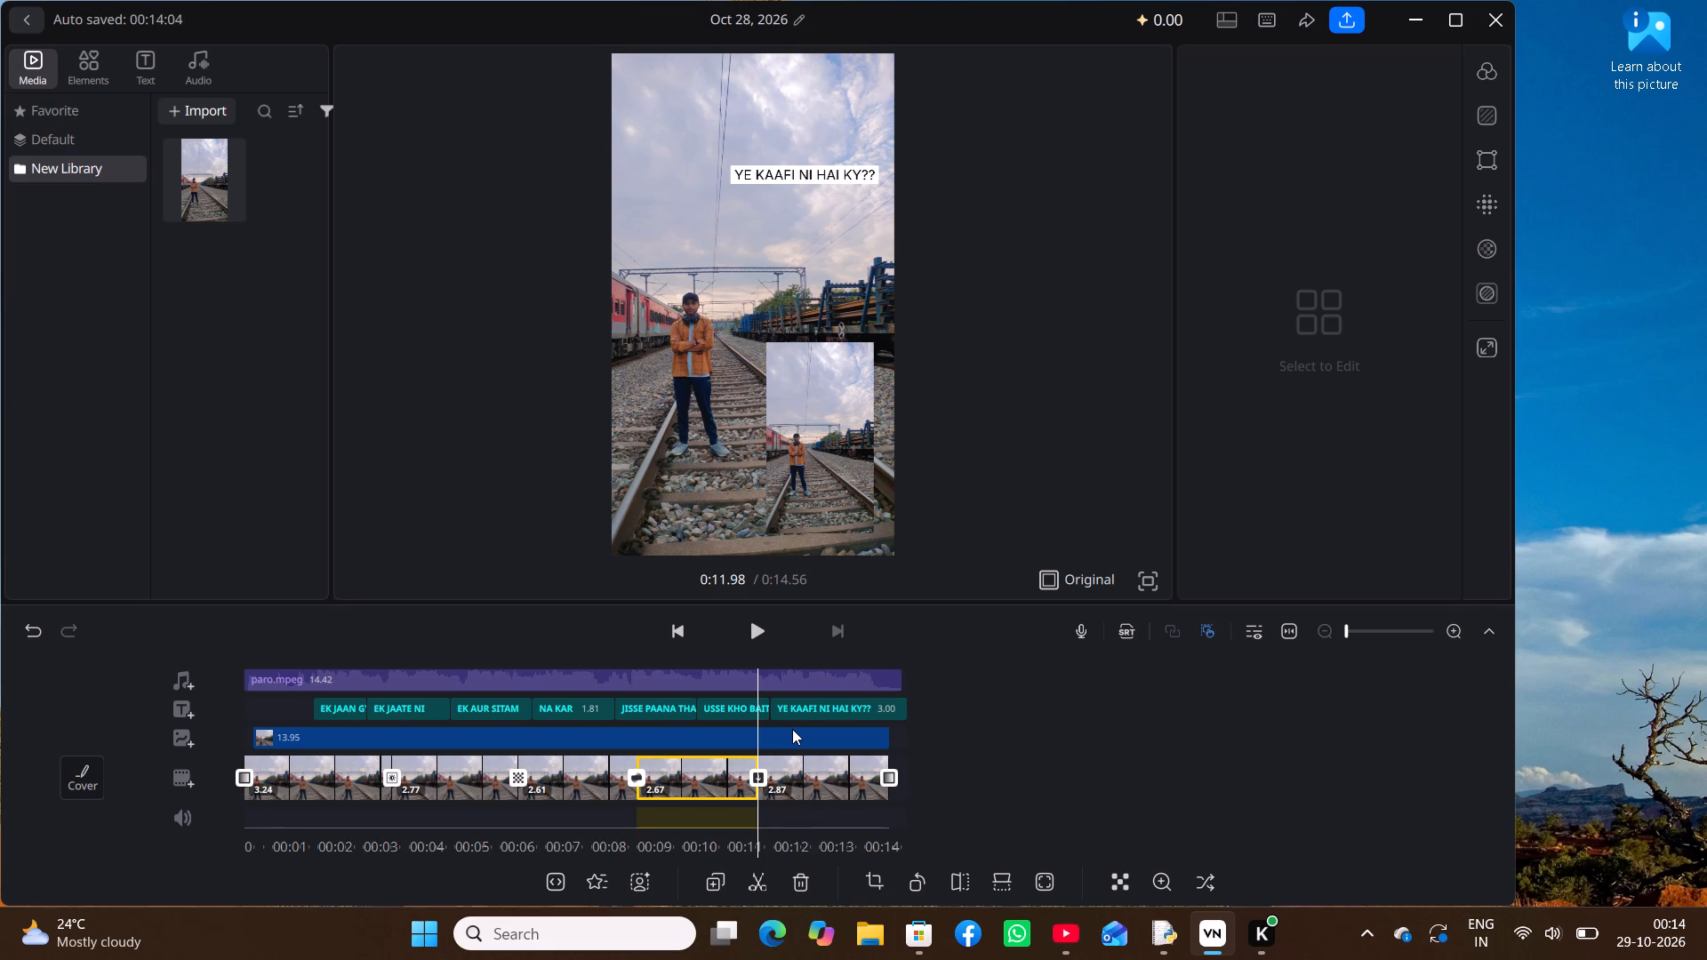
Go back to the beginning of the timeline to review the video with its new transitions.
scroll(792, 729, "right", 12)
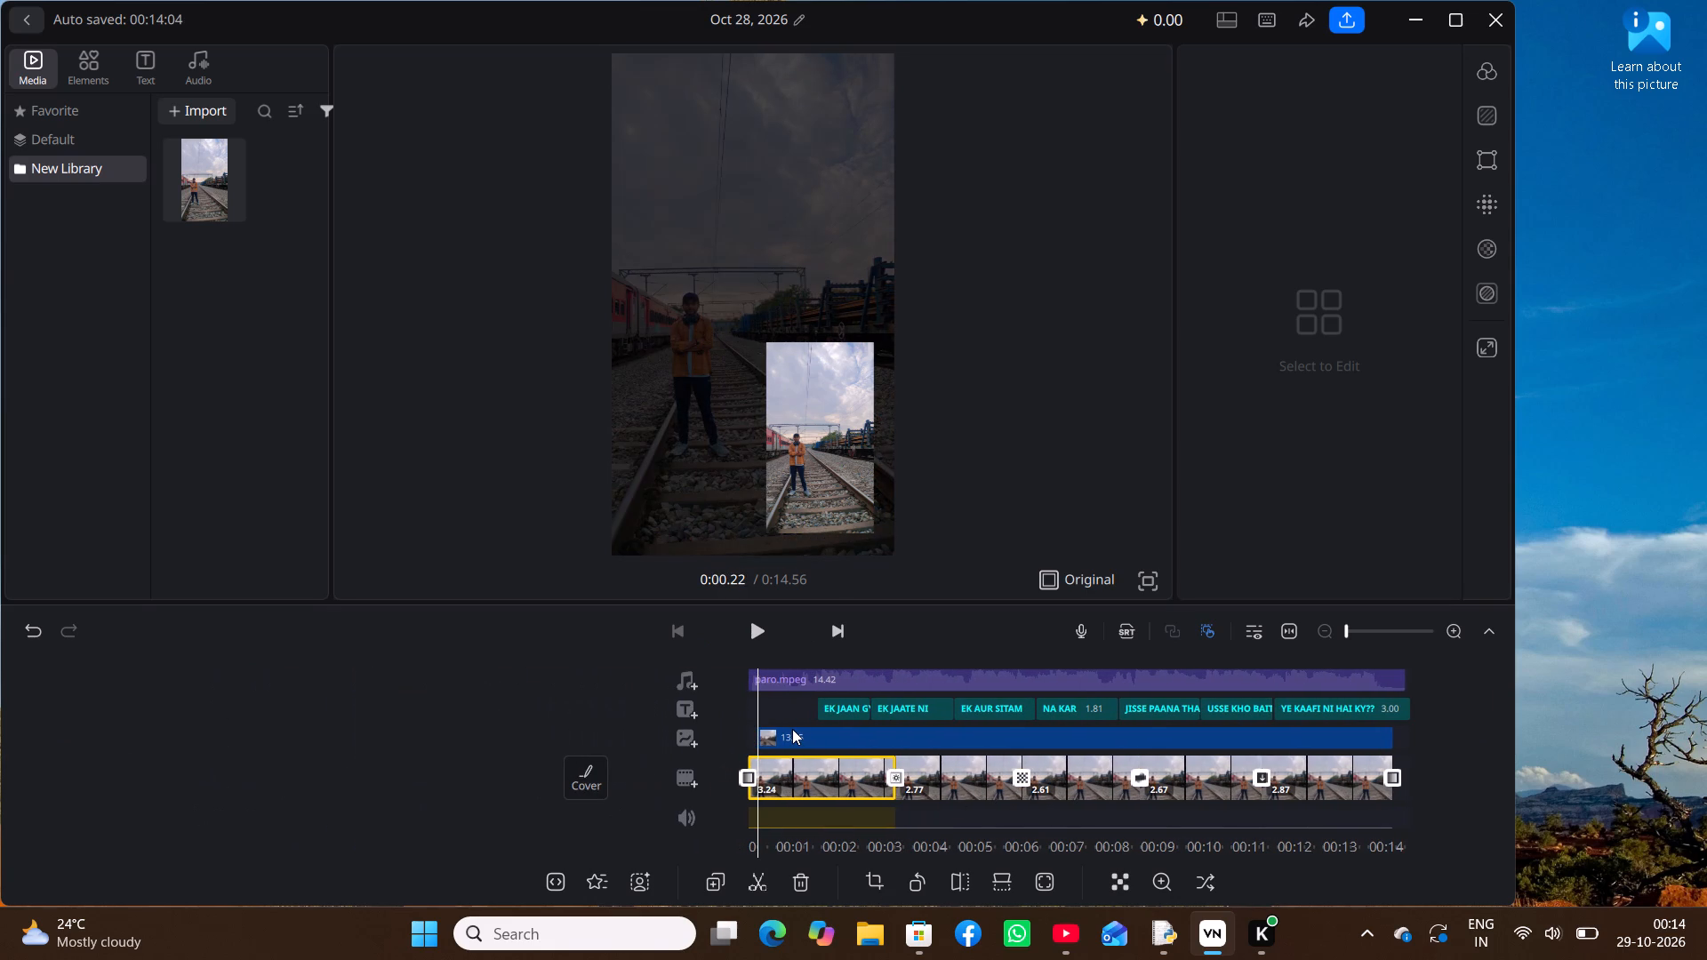
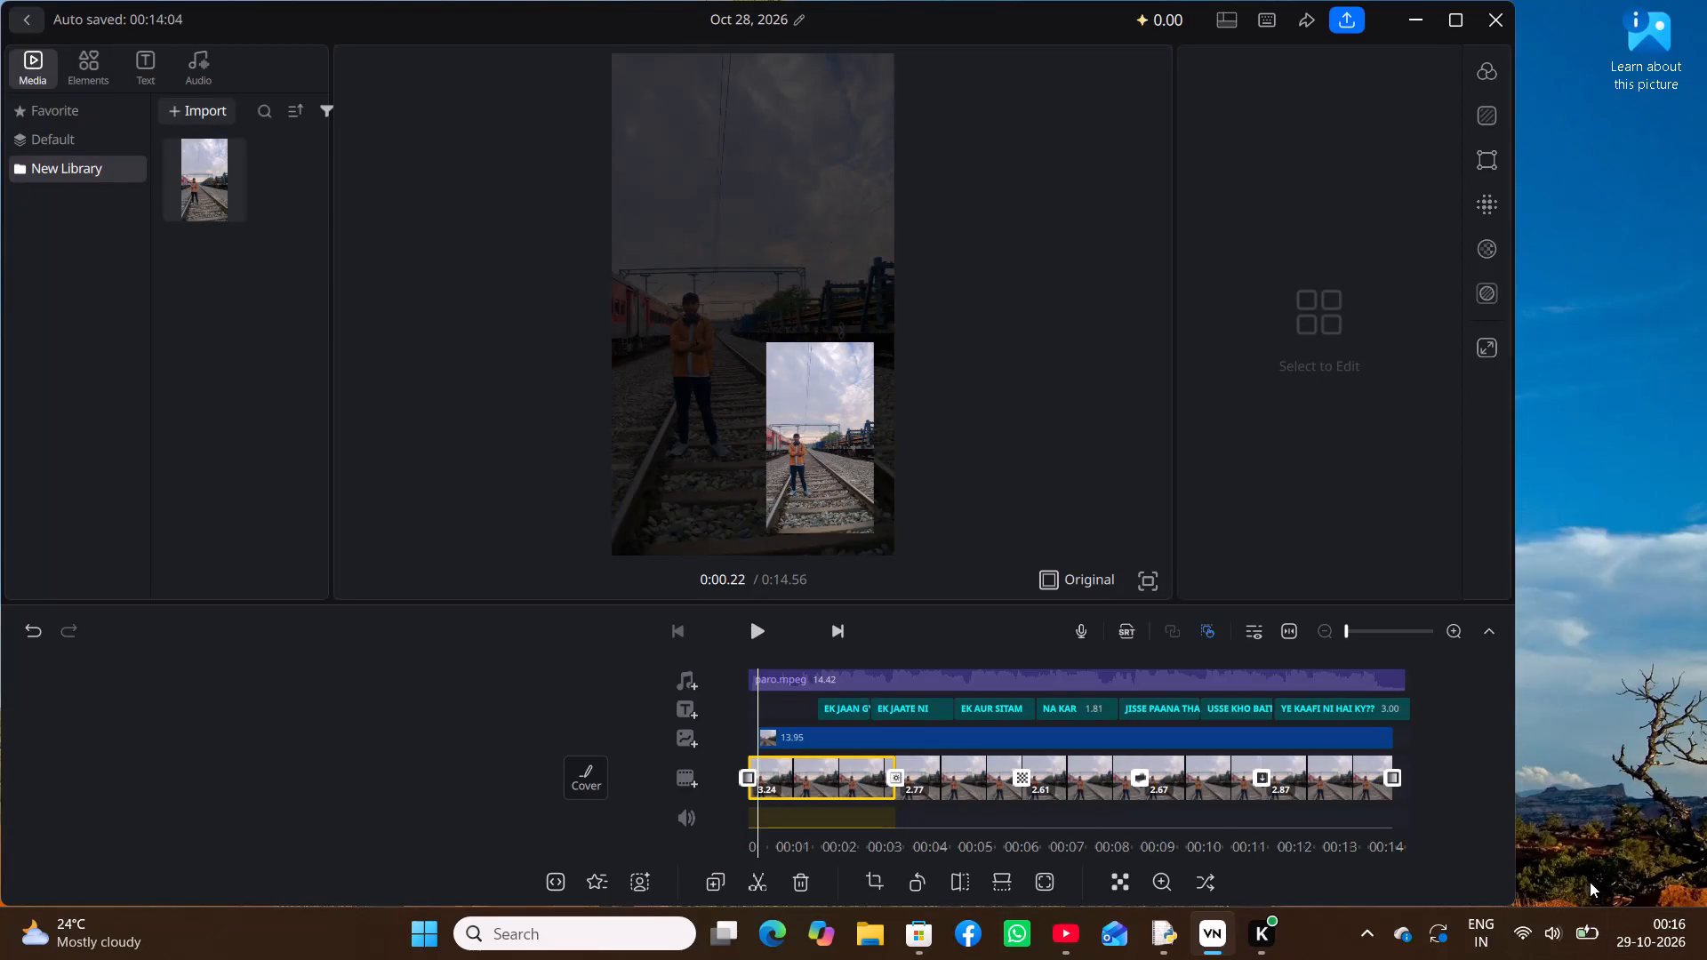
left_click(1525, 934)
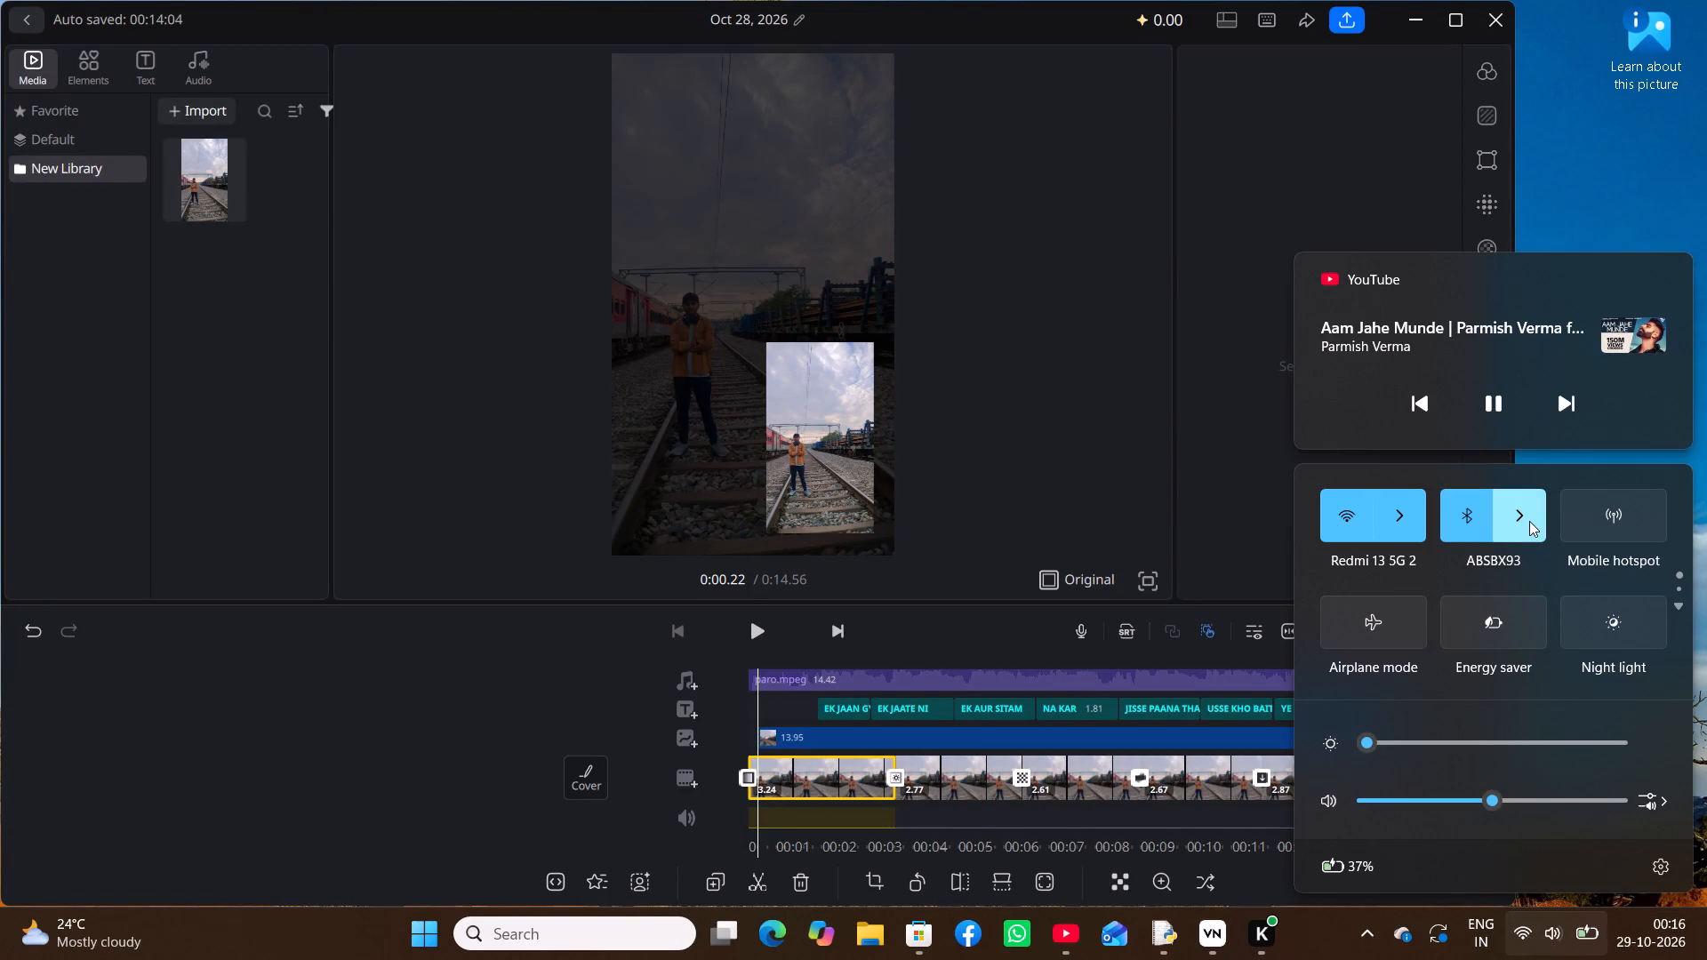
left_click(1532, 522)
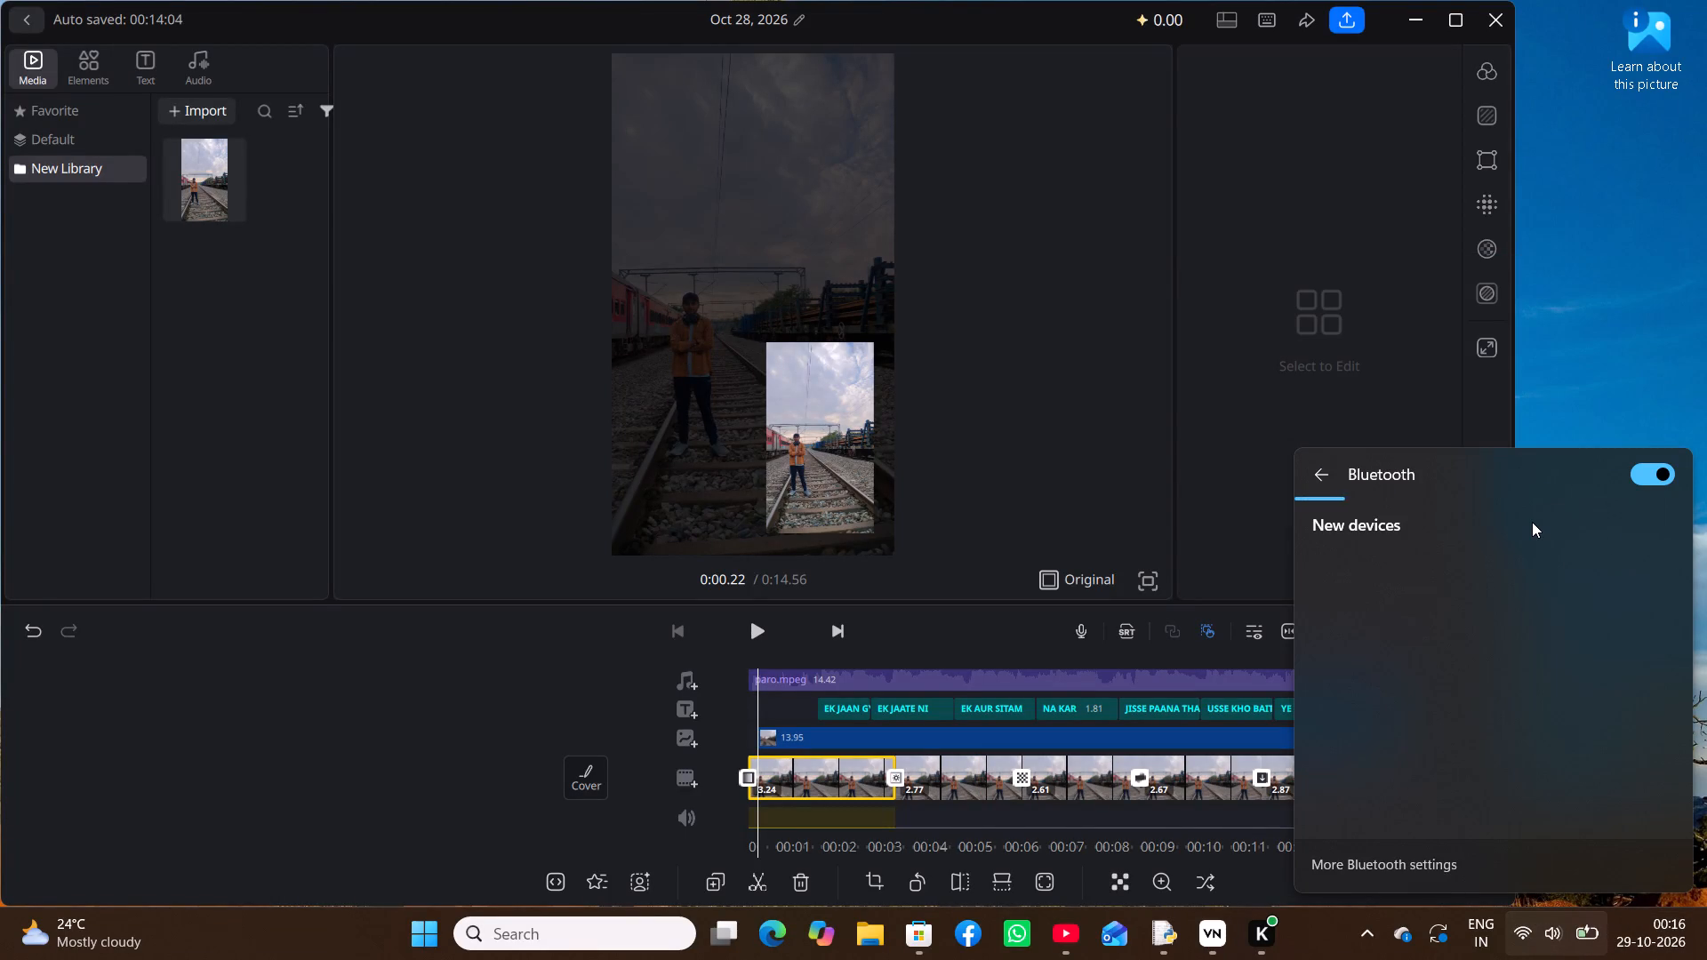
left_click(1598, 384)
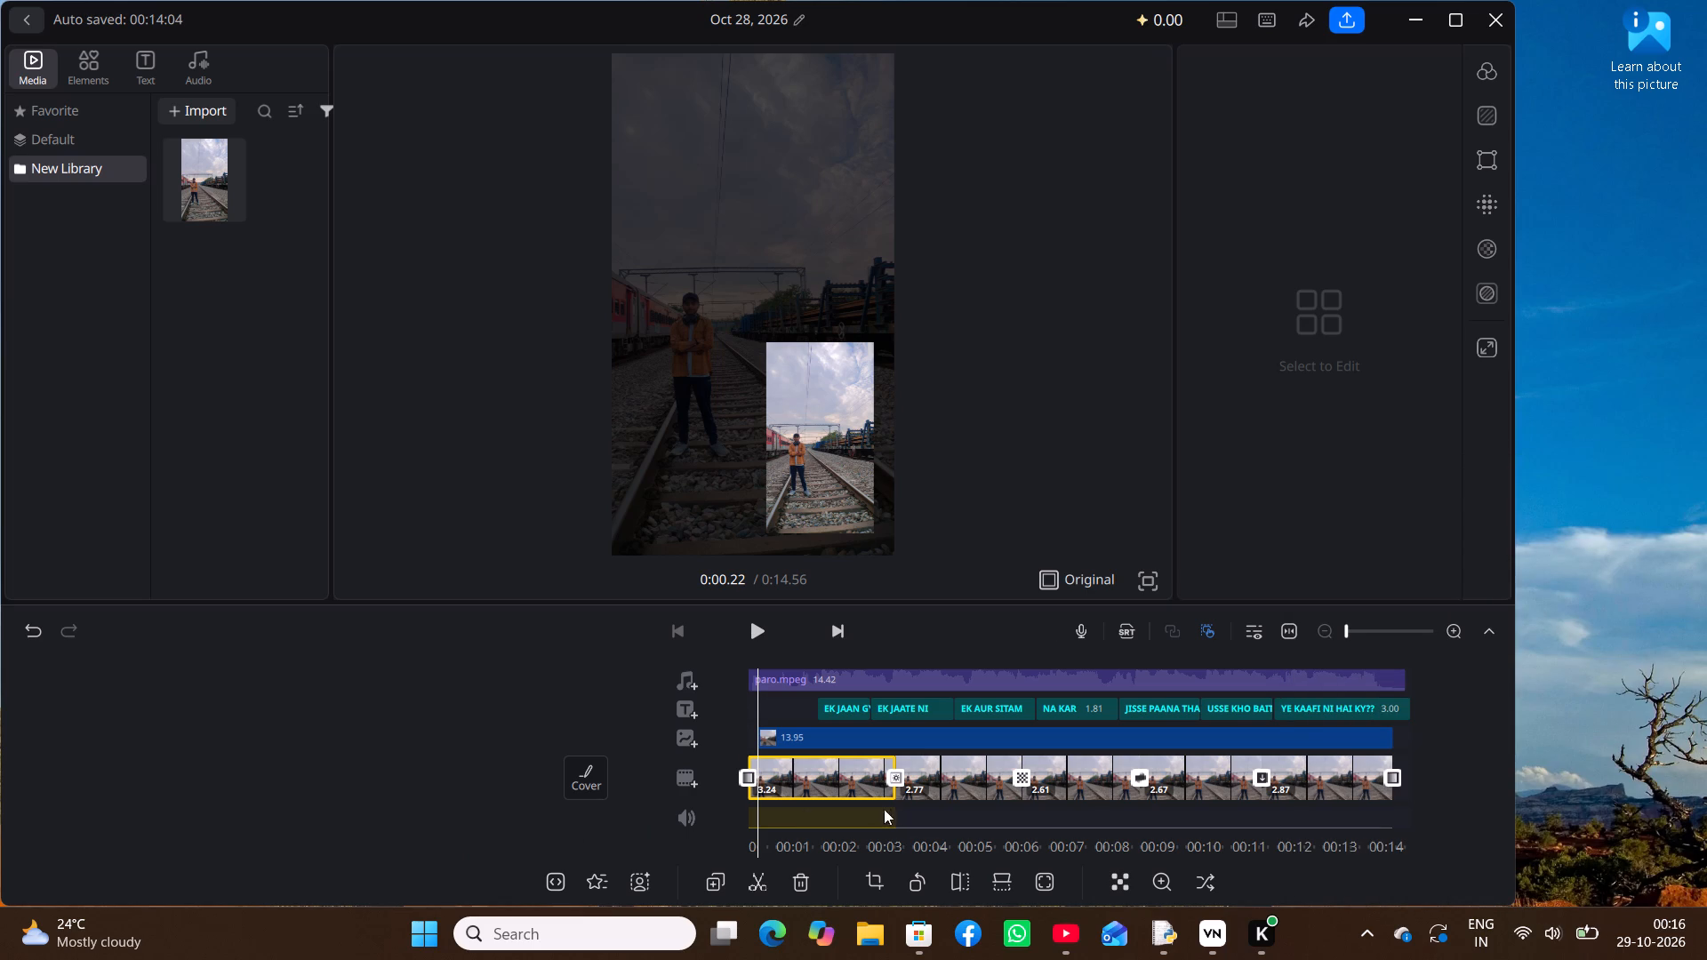
Switch to the YouTube window.
left_click(1046, 940)
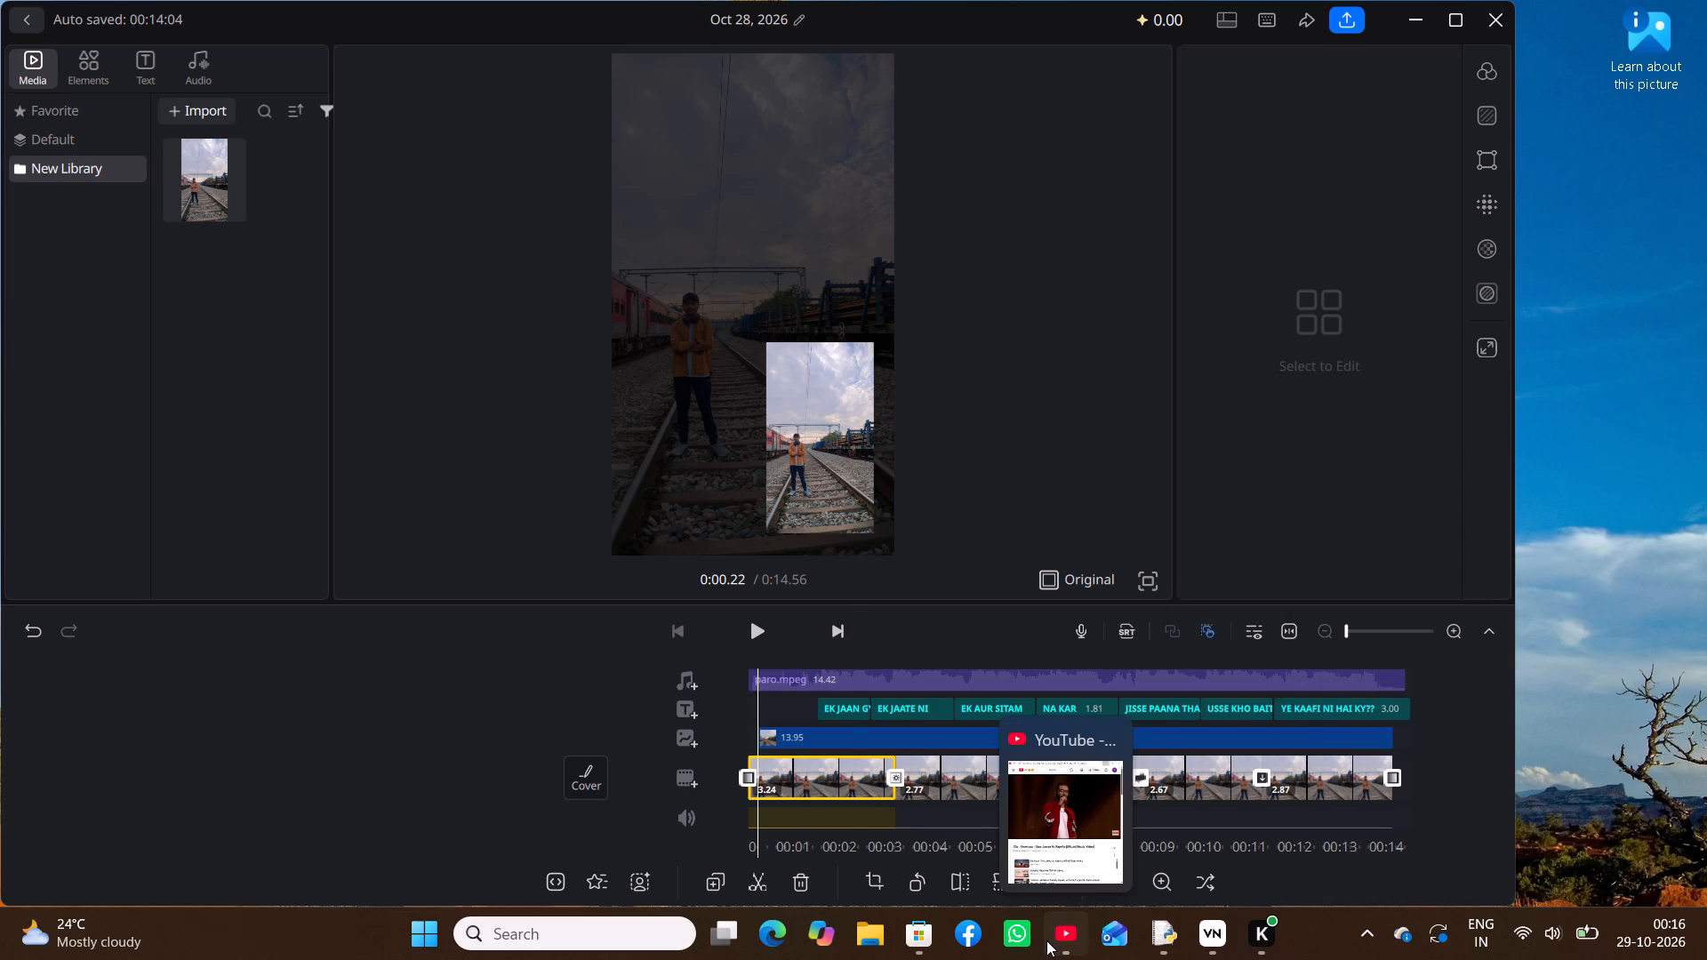
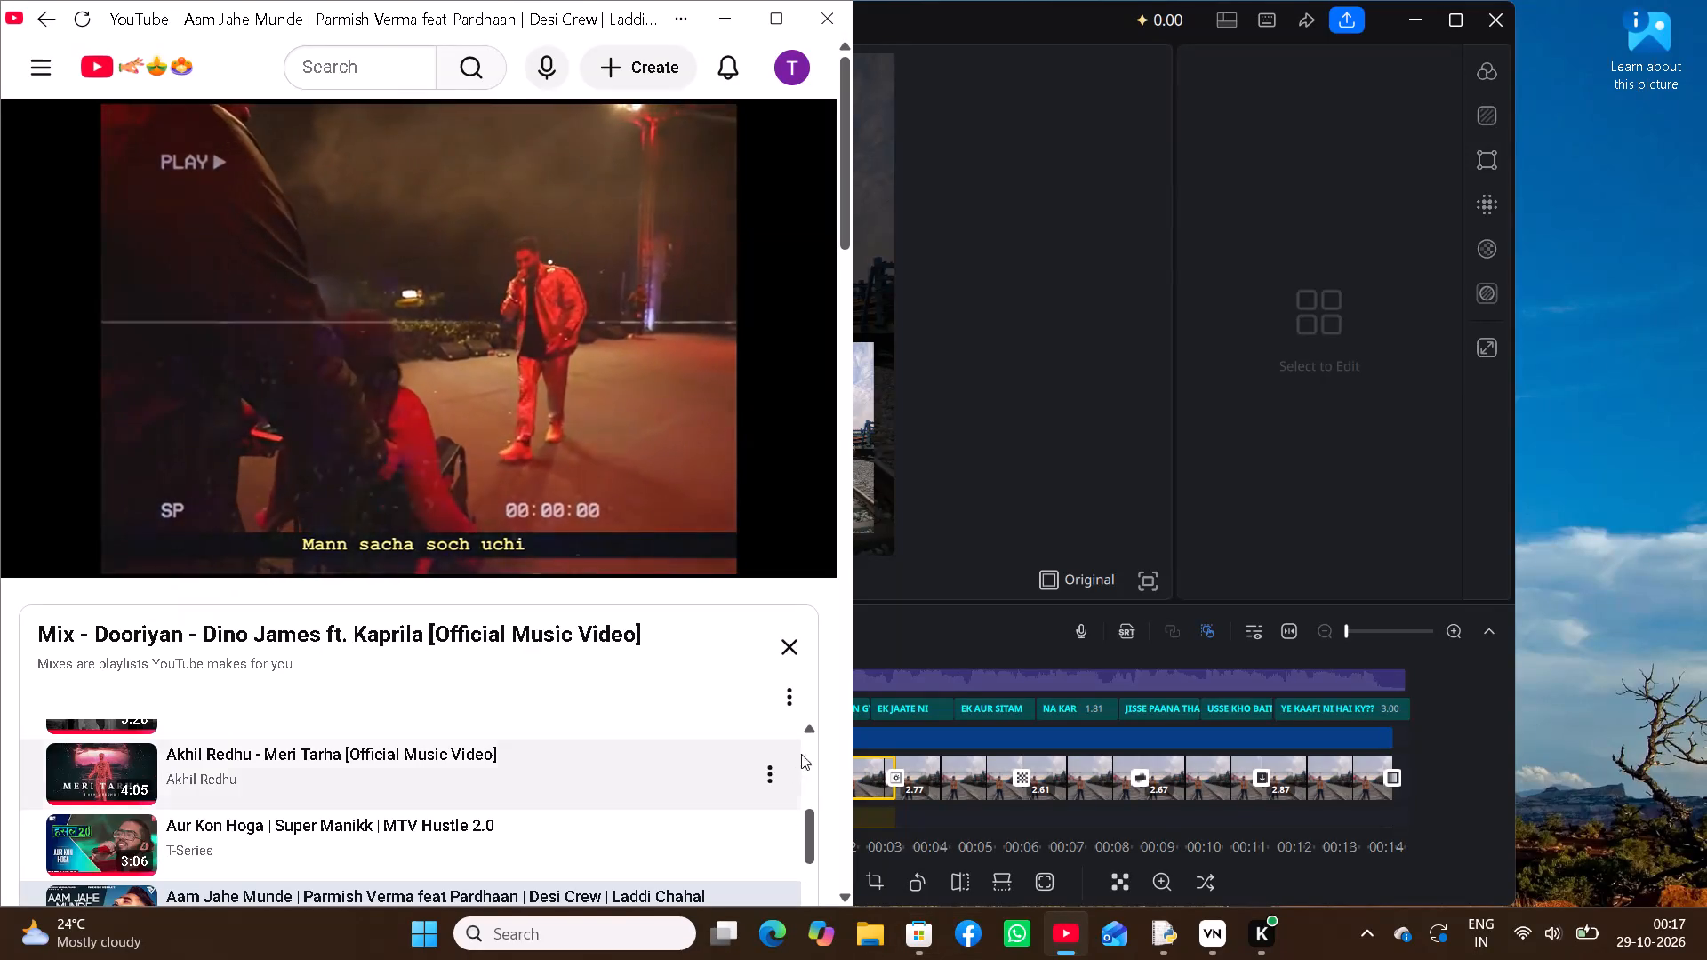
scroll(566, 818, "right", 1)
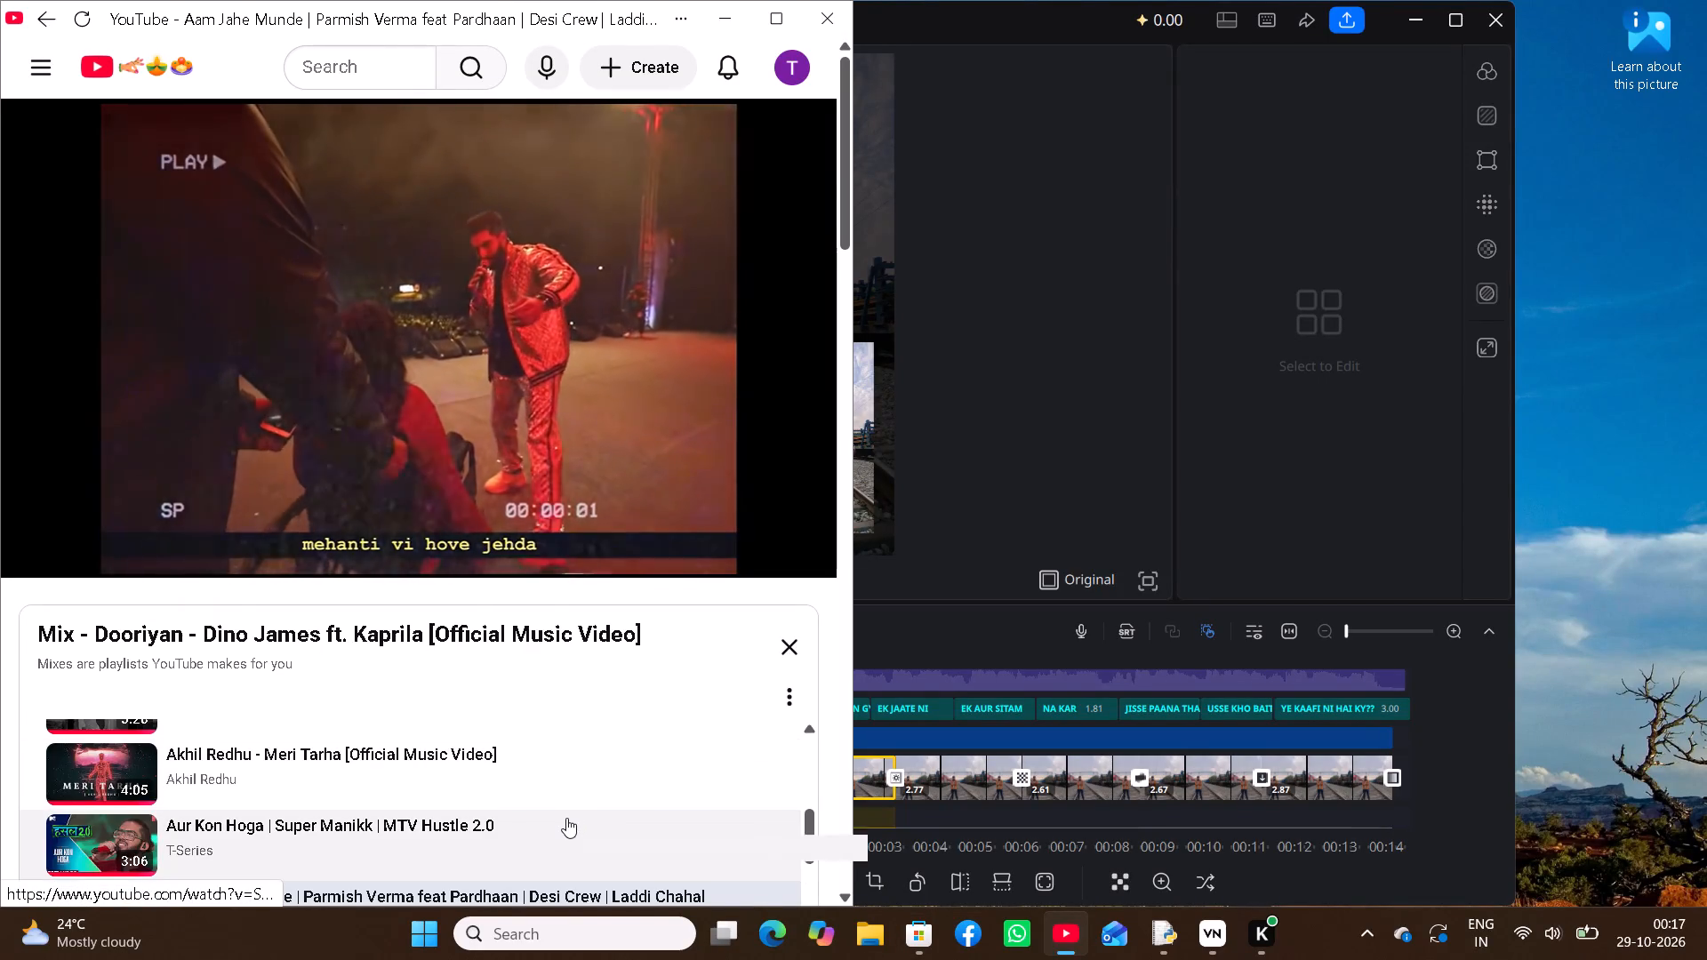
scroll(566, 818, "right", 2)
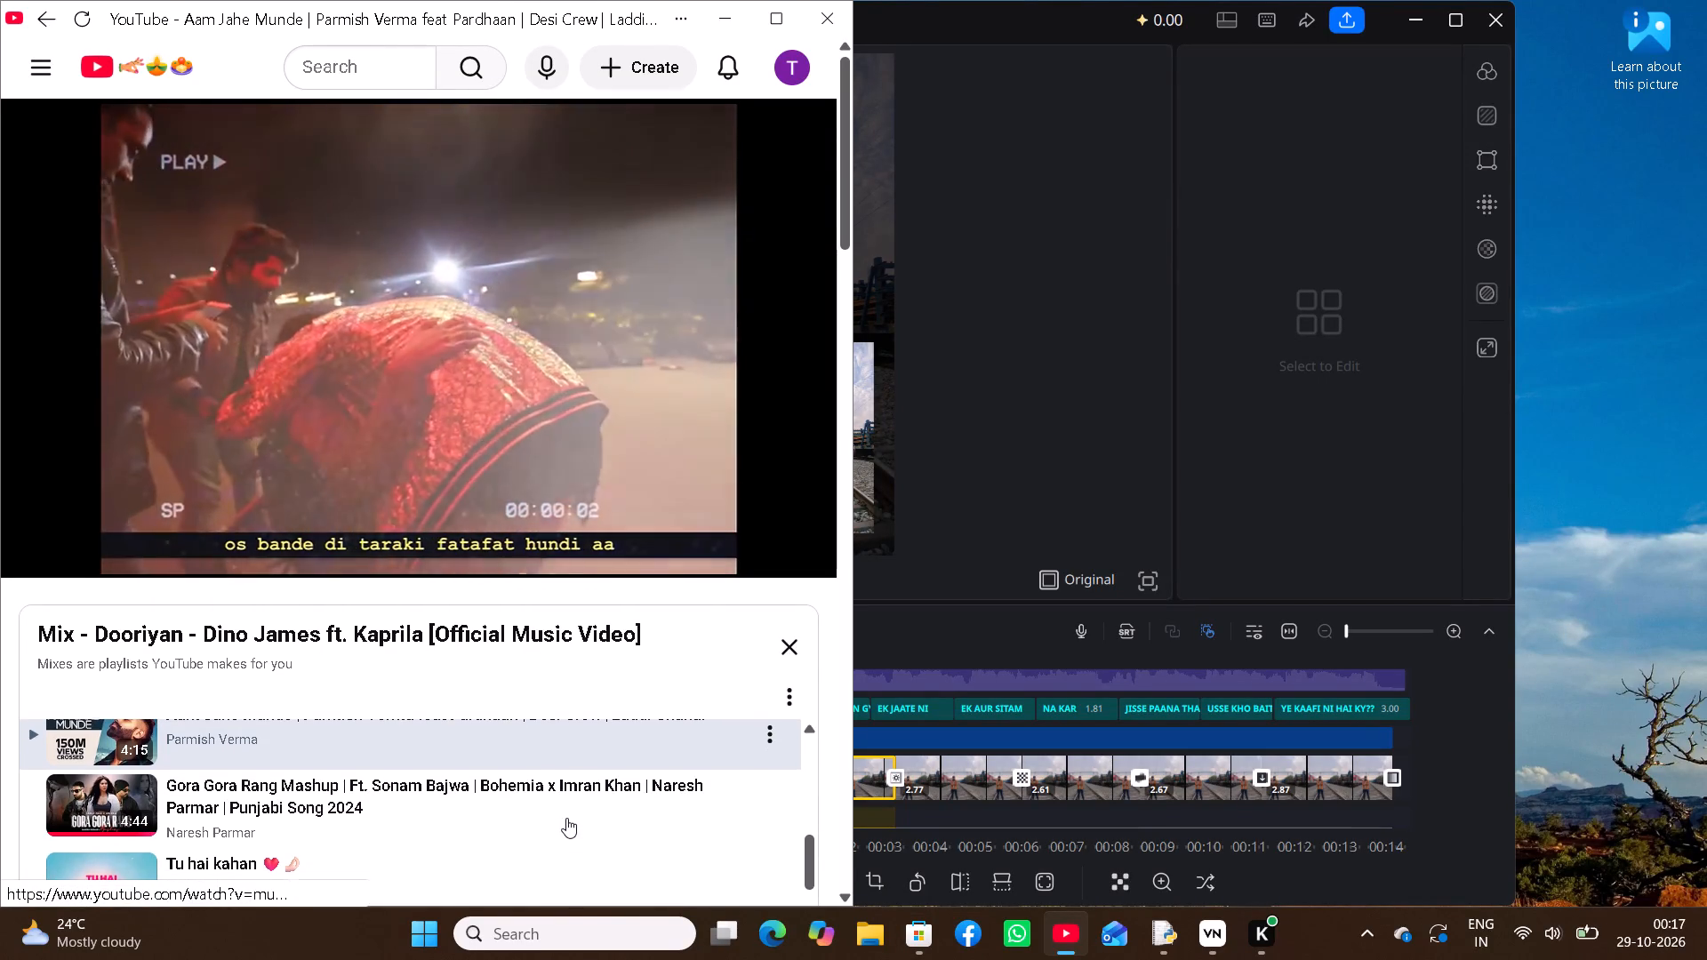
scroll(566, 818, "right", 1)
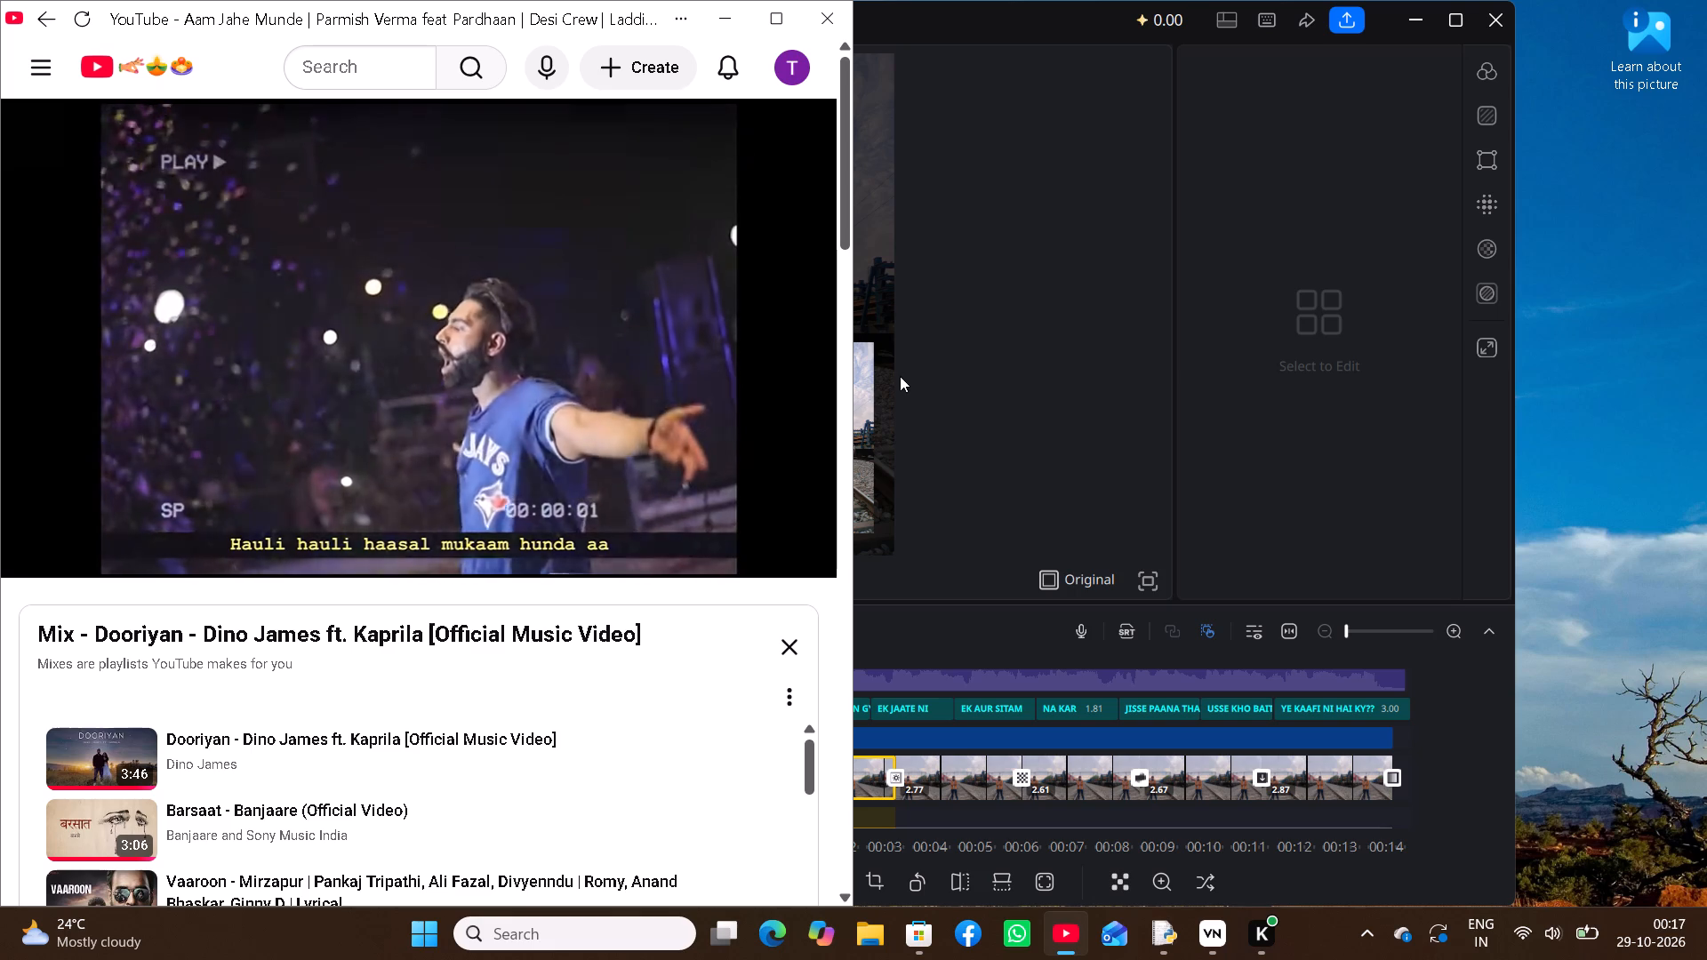
Minimize the YouTube window to return to the VN video editor.
left_click(724, 25)
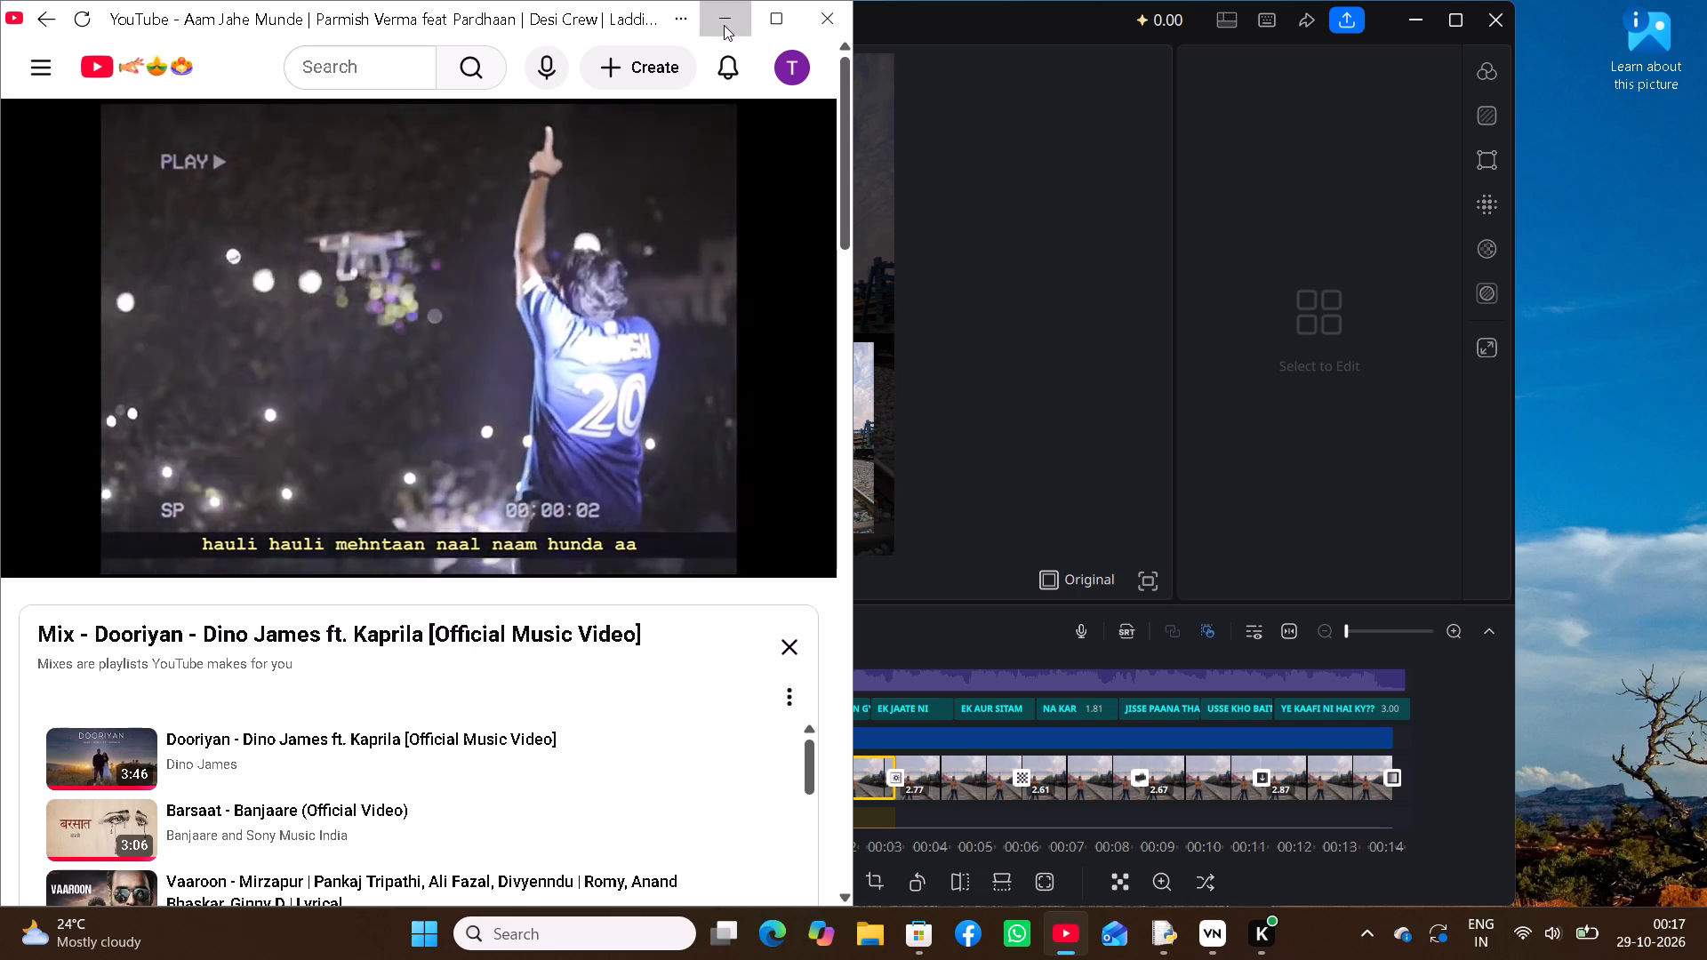